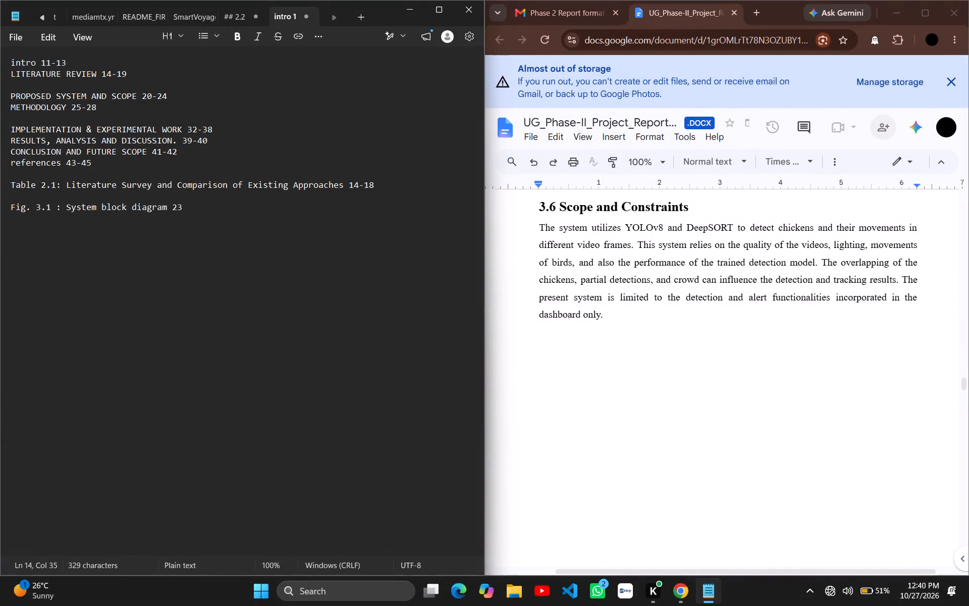
Look through the report from section 3.5 into Chapter 4 for the next table or figure caption.
scroll(607, 302, up, 2)
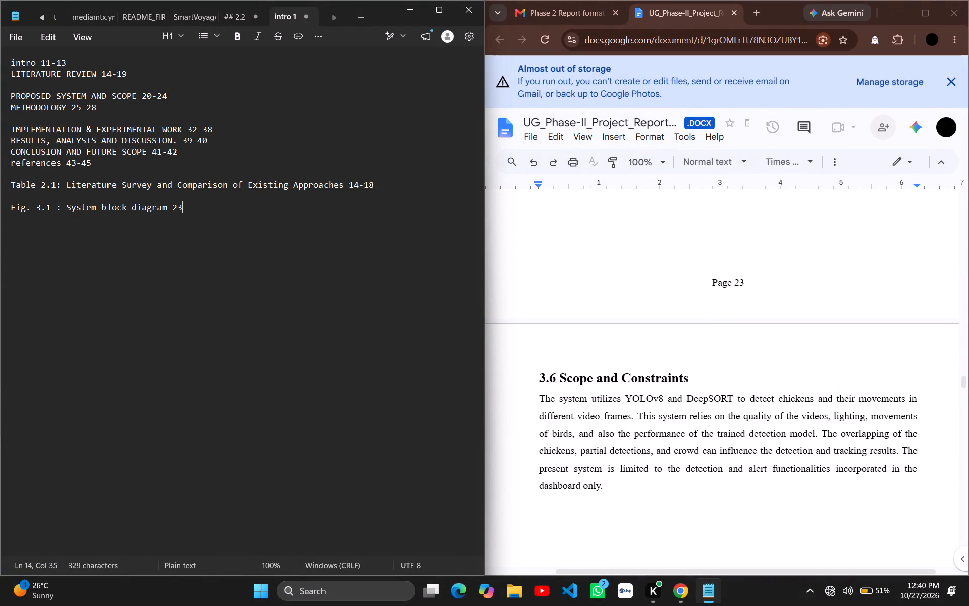
scroll(607, 302, up, 4)
scroll(607, 302, down, 1)
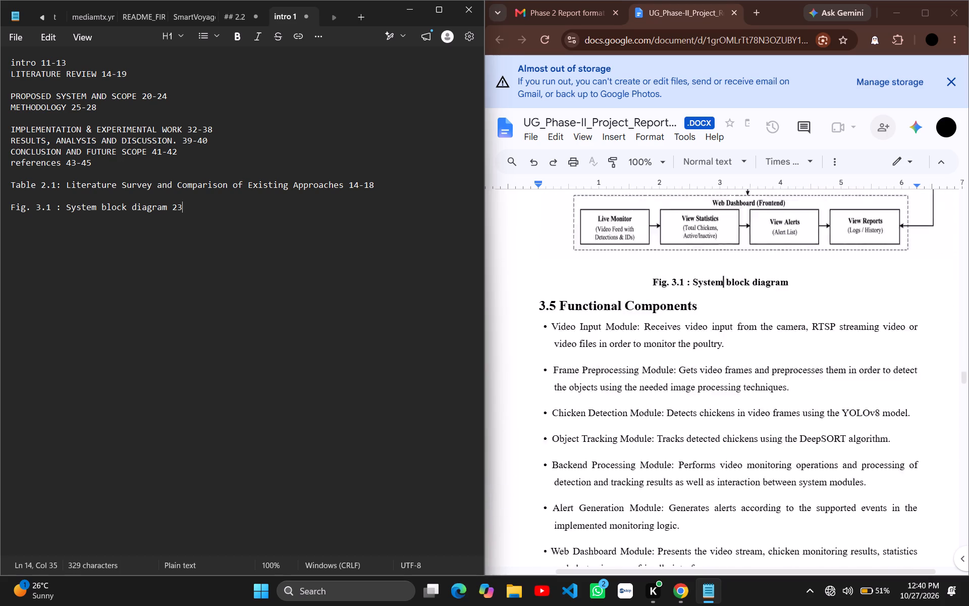
scroll(607, 302, down, 6)
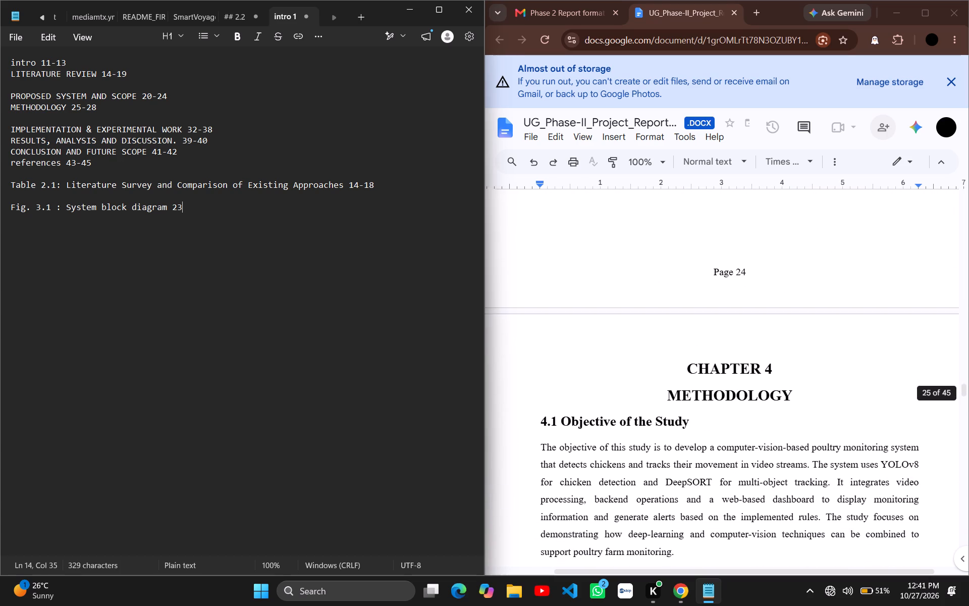
scroll(607, 302, down, 1)
scroll(607, 302, left, 1)
scroll(607, 302, down, 2)
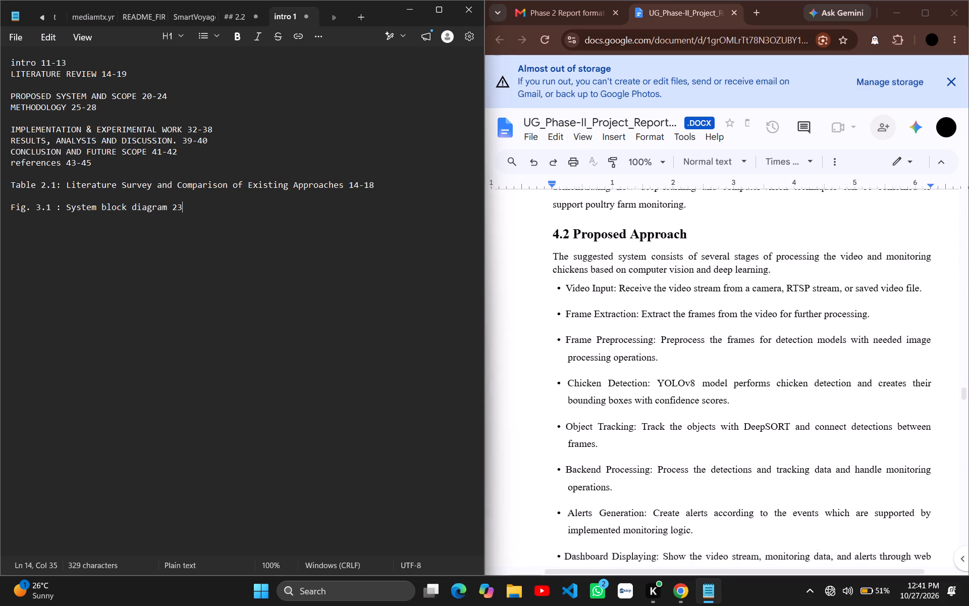
scroll(607, 302, down, 4)
scroll(607, 302, up, 4)
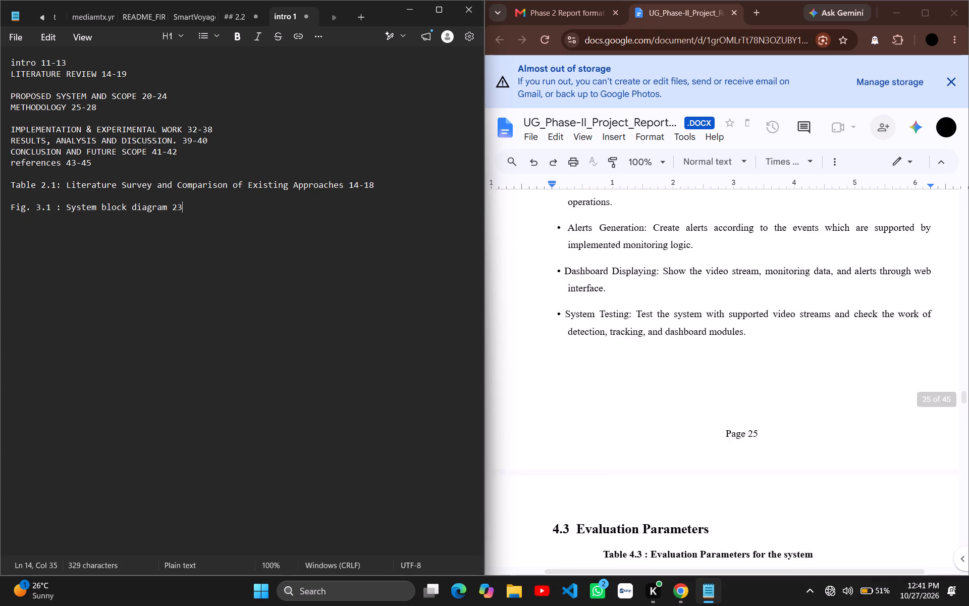
scroll(607, 302, up, 4)
Renumber the Evaluation Parameters caption in section 4.3 of the report as Table 4.1.
scroll(607, 302, down, 1)
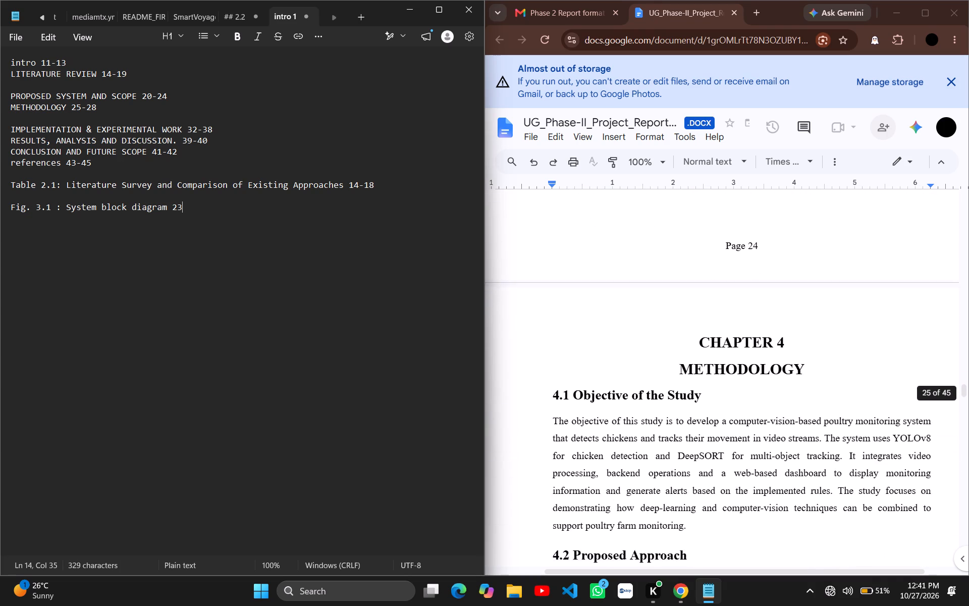
scroll(607, 302, down, 4)
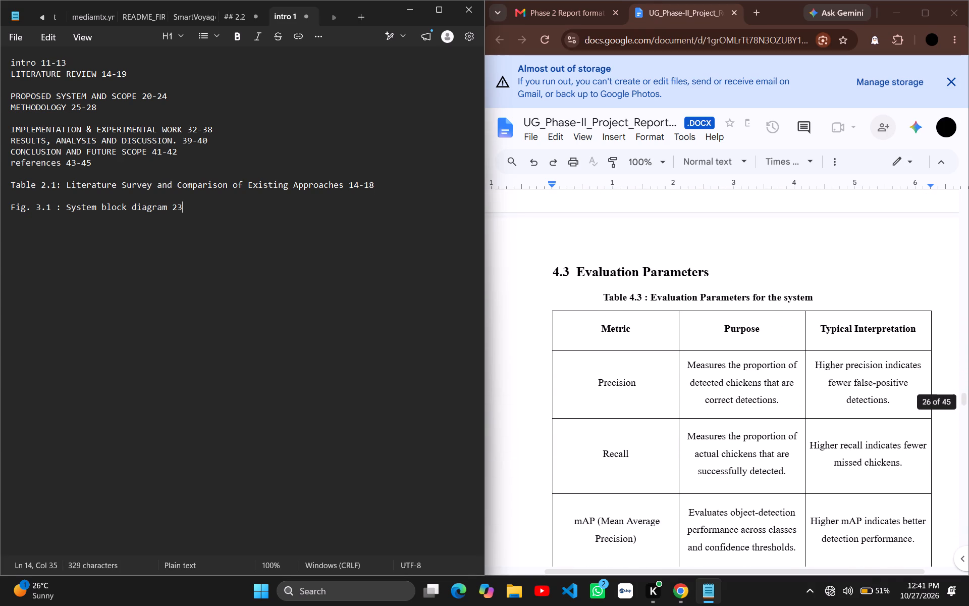
click(642, 295)
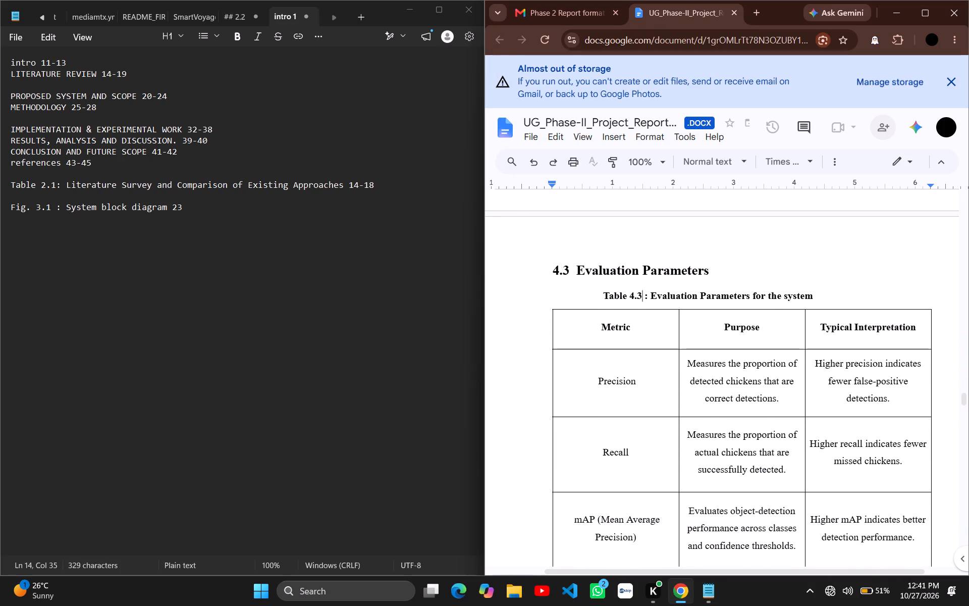
key(BackSpace)
key(1)
Copy the full Table 4.1 caption into the Notepad list beneath the Table 2.1 entry, followed by a new line.
drag(816, 295, 670, 302)
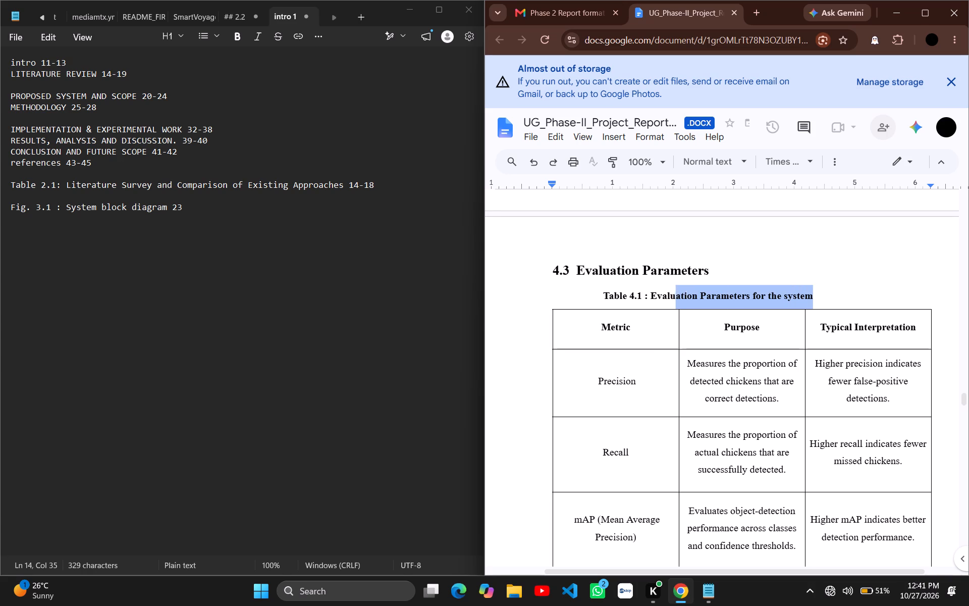
drag(670, 302, 597, 297)
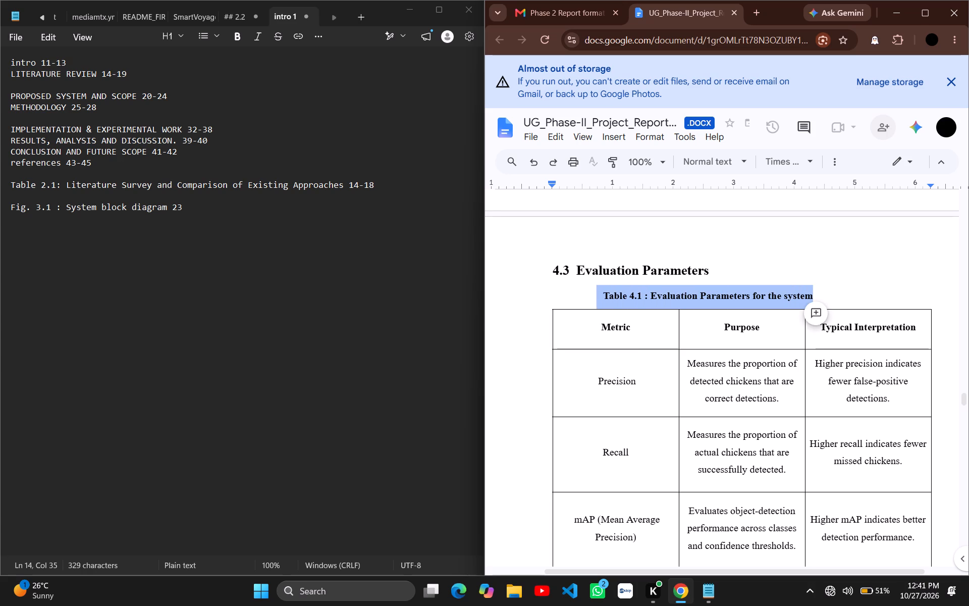
key(ctrl+c)
click(28, 229)
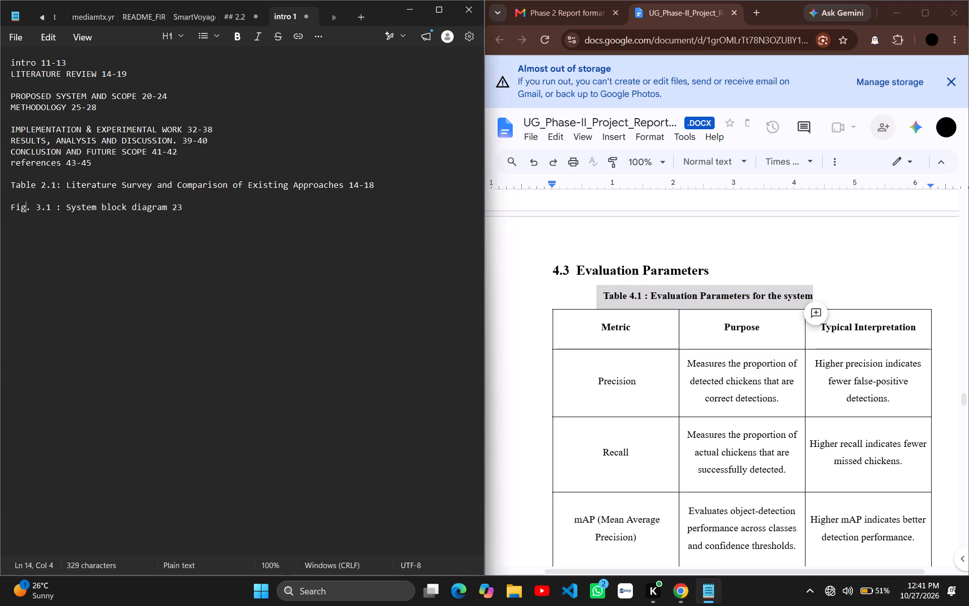
click(15, 196)
key(ctrl+v)
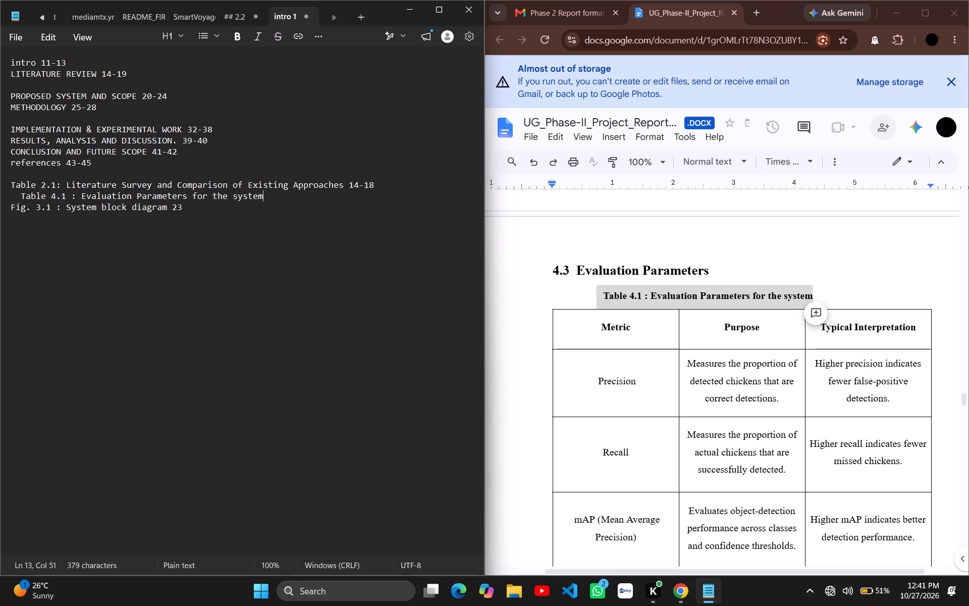
key(Return)
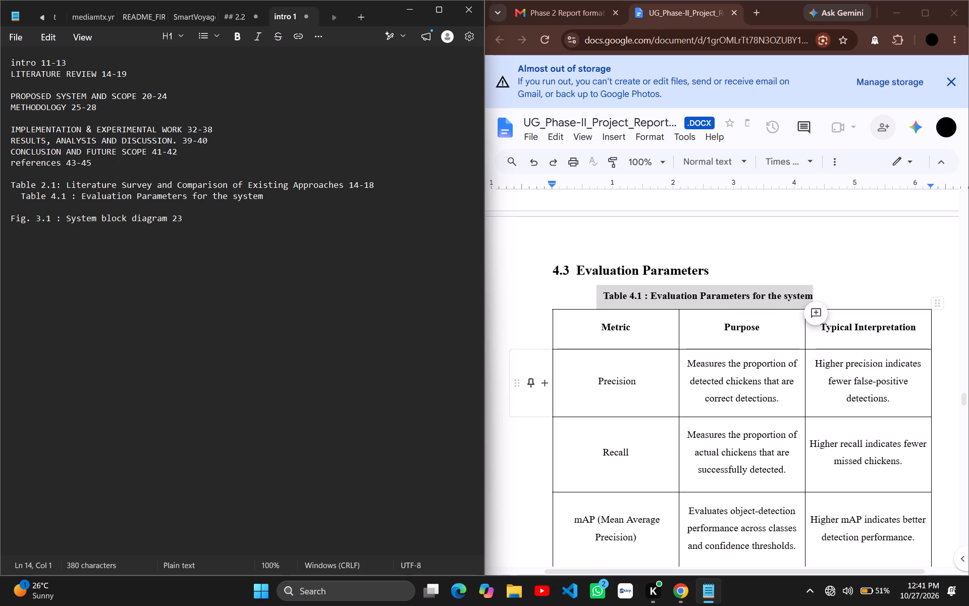
Renumber the Model Architecture of YOLOv8 and DeepSORT caption in section 4.6 of the report as Table 4.2.
scroll(688, 365, down, 1)
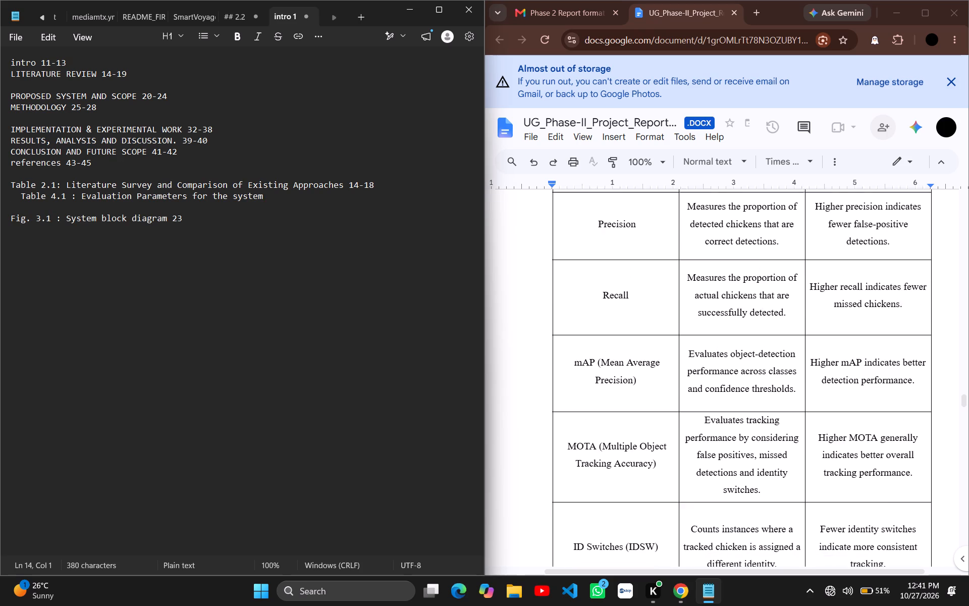
scroll(688, 365, down, 1)
click(688, 365)
scroll(688, 365, down, 2)
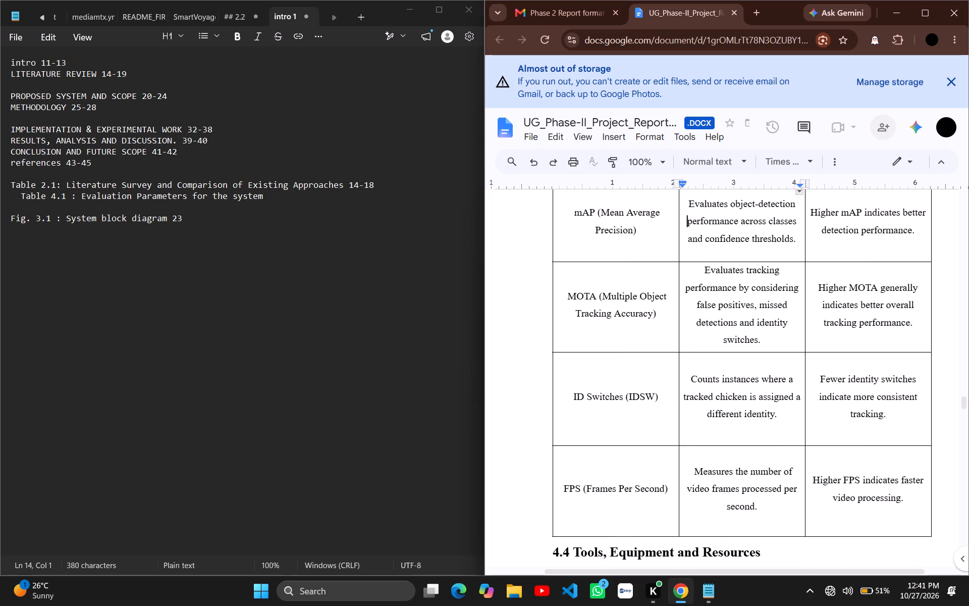
scroll(688, 365, down, 3)
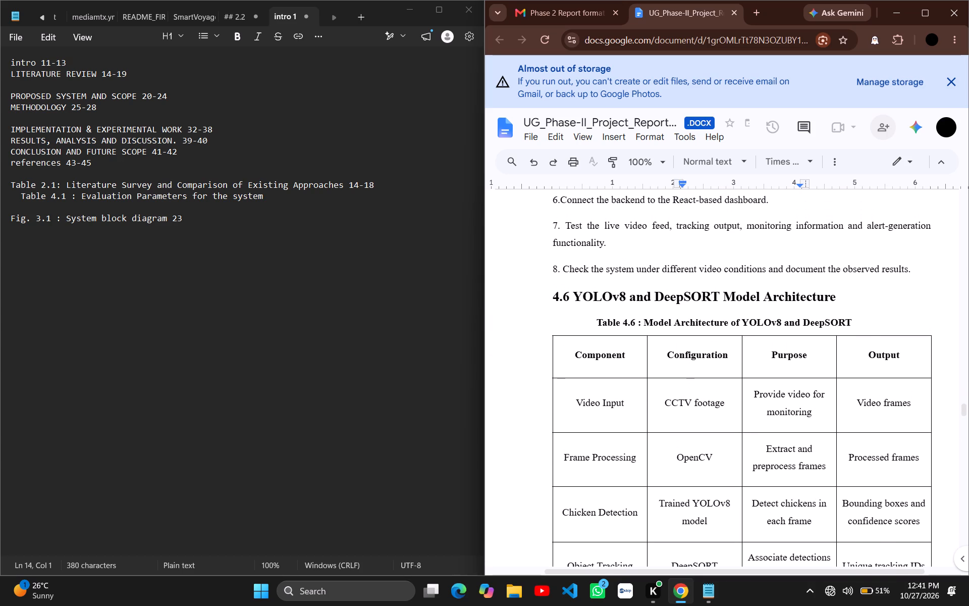
click(634, 321)
key(BackSpace)
key(2)
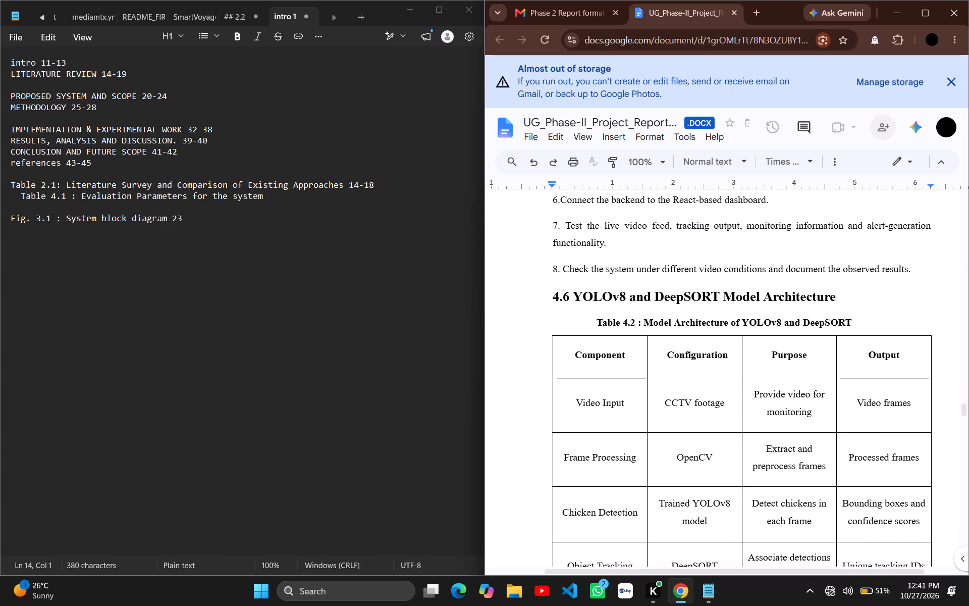
Check which page holds the Evaluation Parameters table and add page number 26 to its Table 4.1 entry in Notepad.
scroll(616, 305, up, 4)
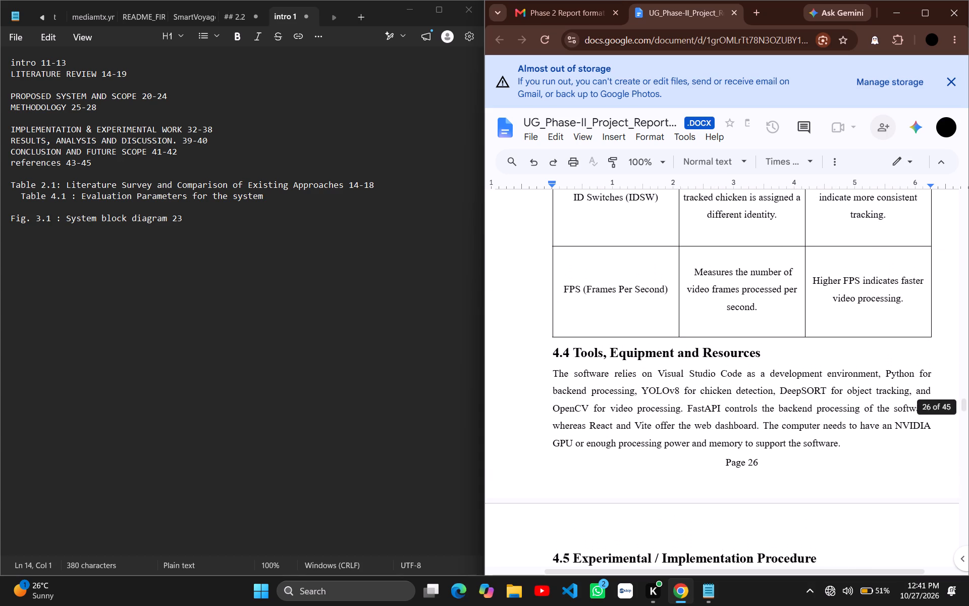
scroll(616, 305, up, 3)
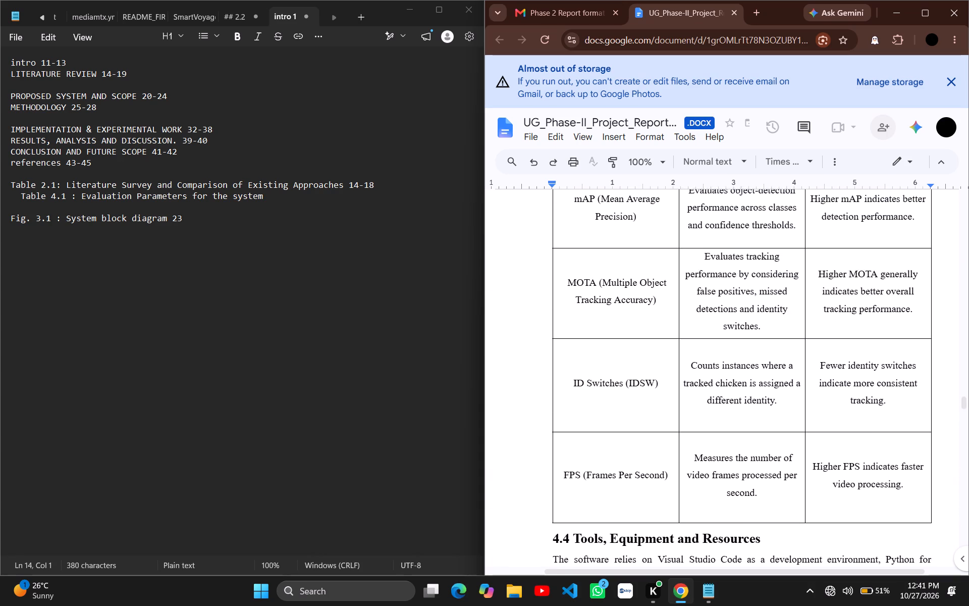
scroll(616, 305, up, 3)
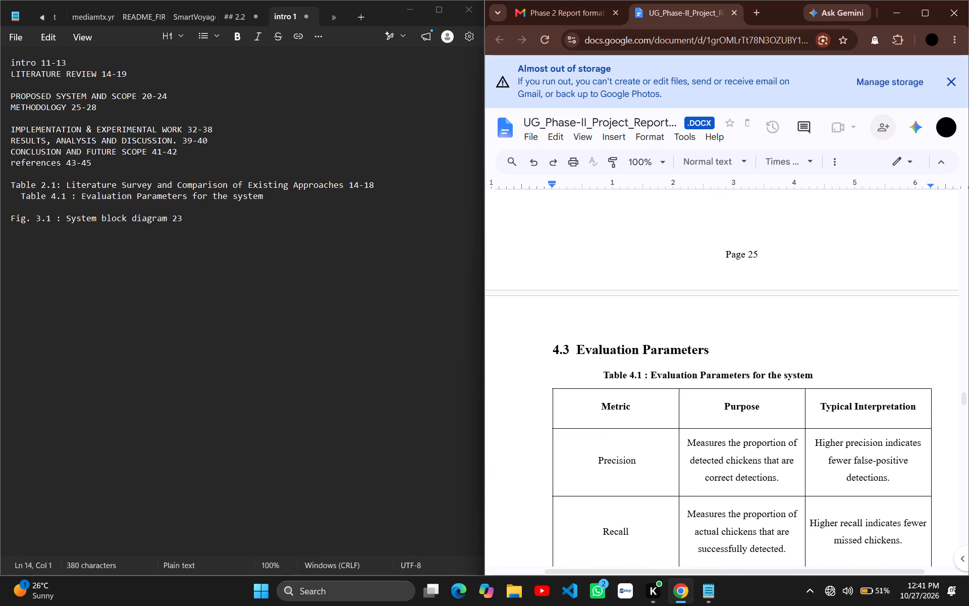
click(272, 197)
key(space)
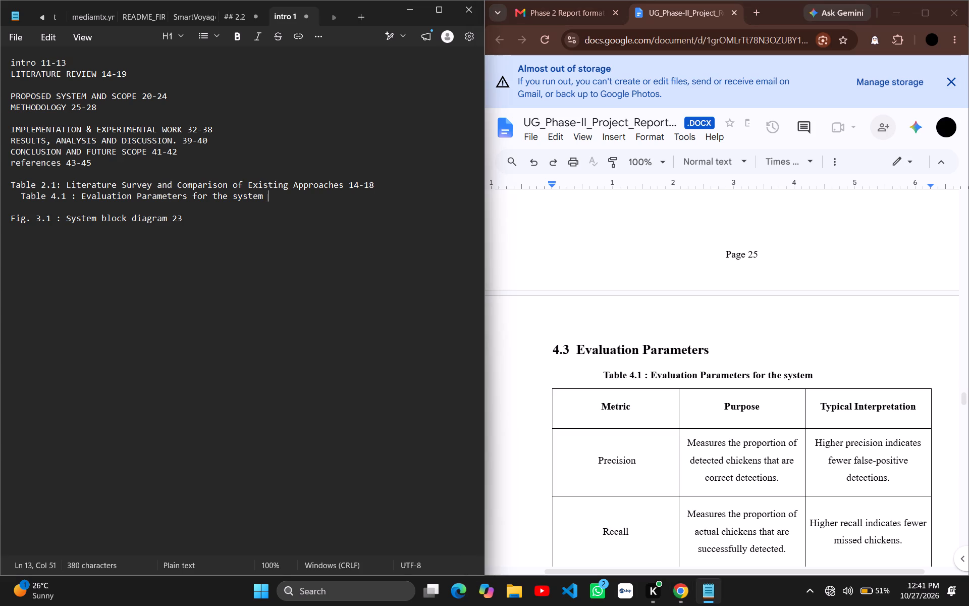
text(26)
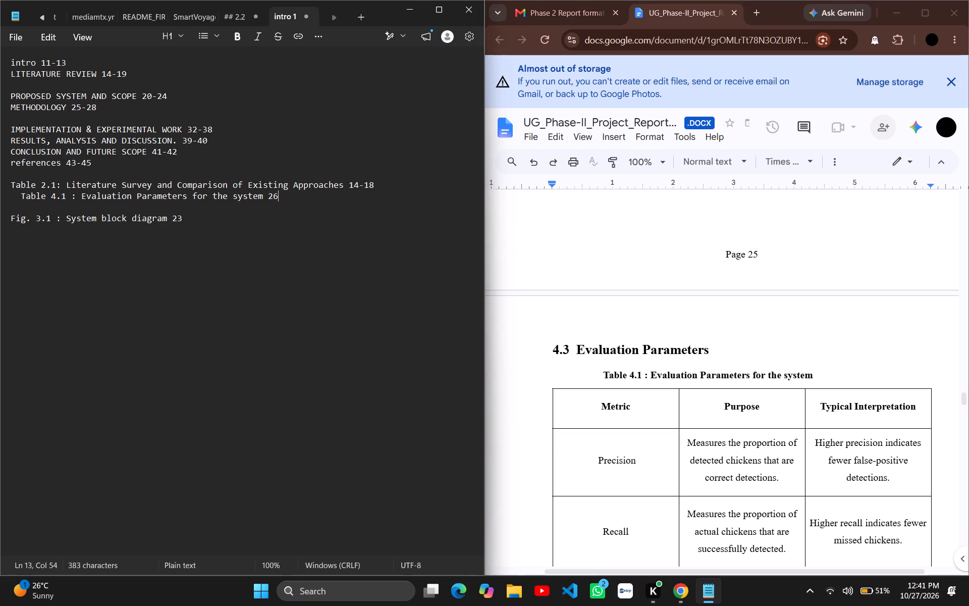
Remove the two leading spaces before the Table 4.1 entry in the notes.
click(18, 190)
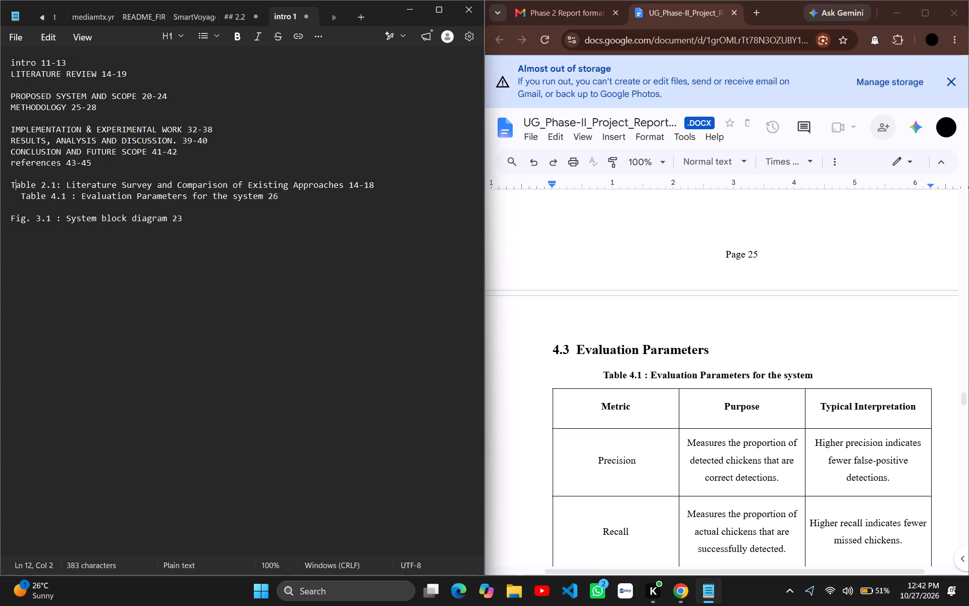
key(Down)
key(Right)
key(BackSpace)
key(BackSpace)
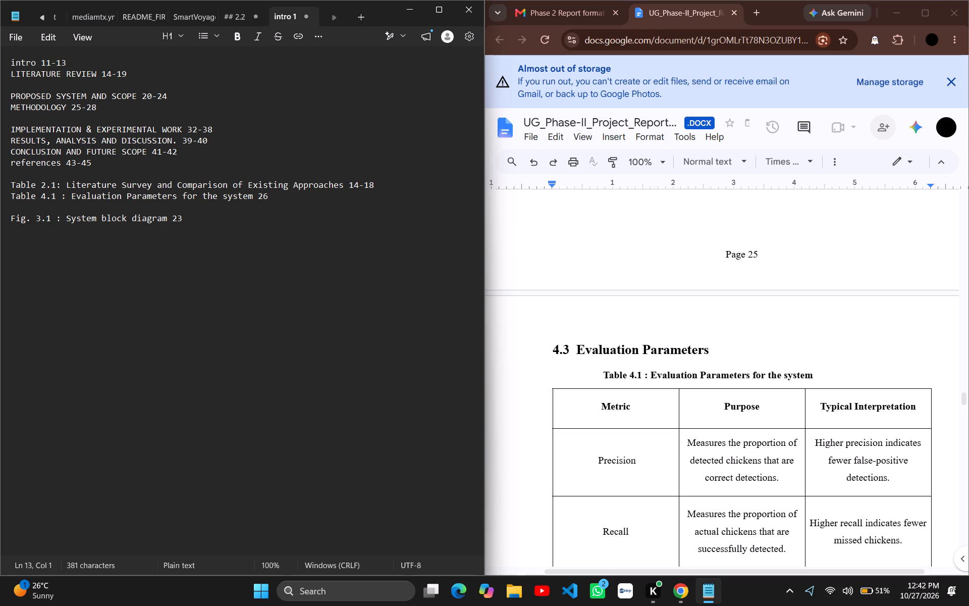
Copy the Table 4.2 caption from section 4.6 of the report into the Notepad list directly below the Table 4.1 entry.
click(14, 204)
scroll(722, 329, down, 5)
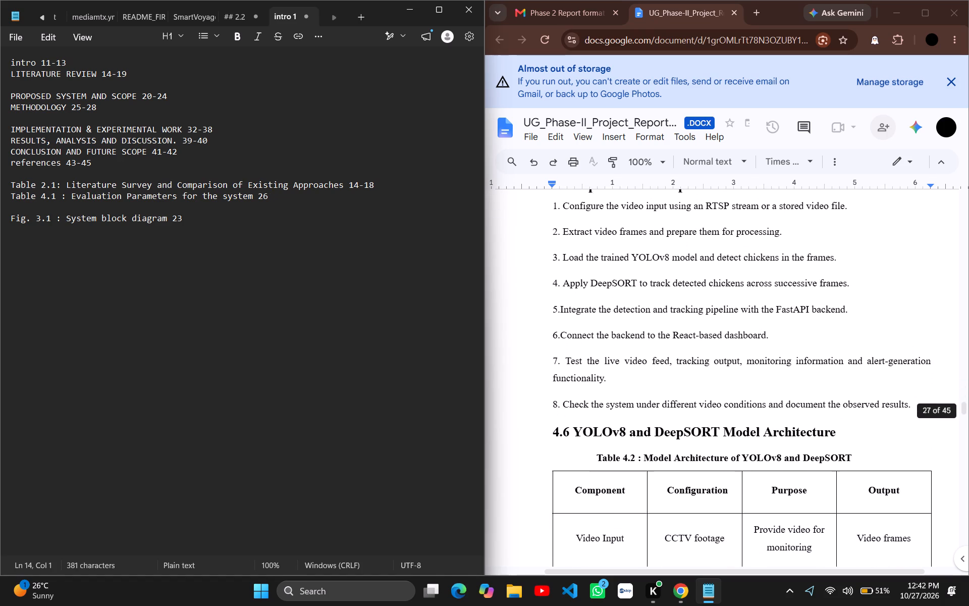
scroll(722, 329, down, 3)
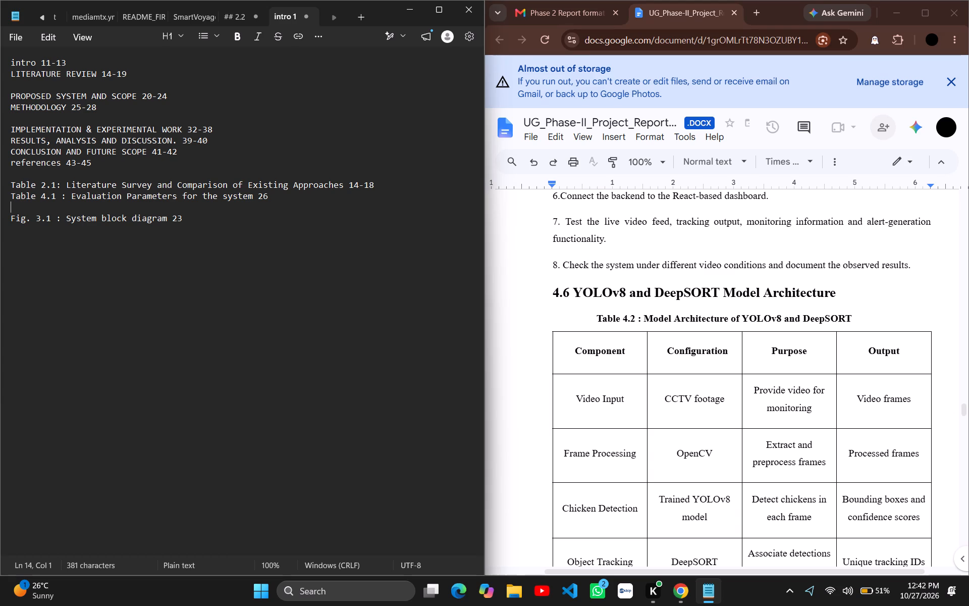
click(598, 316)
drag(598, 316, 858, 318)
scroll(733, 308, right, 1)
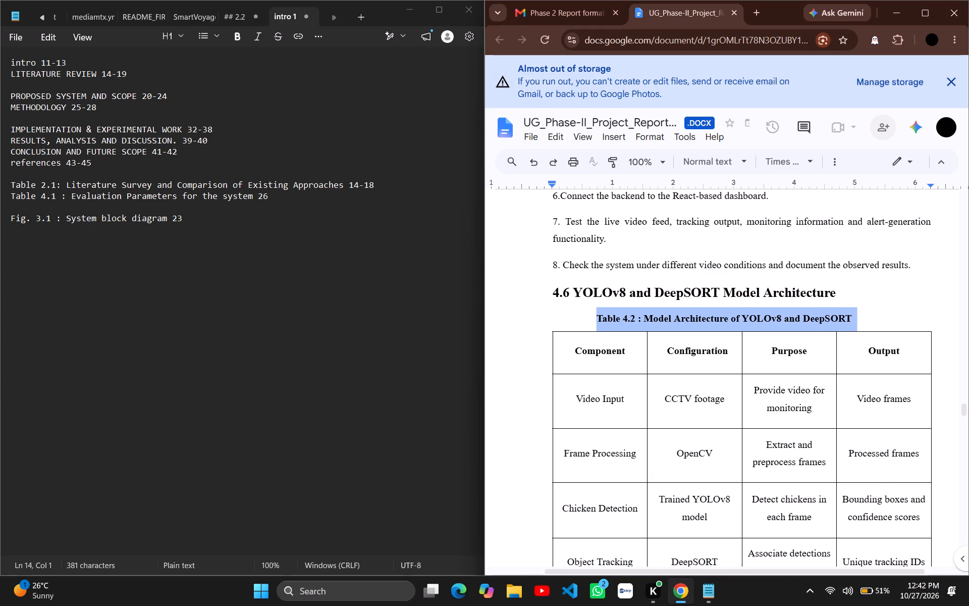
drag(858, 318, 850, 318)
key(ctrl+c)
click(13, 207)
key(ctrl+v)
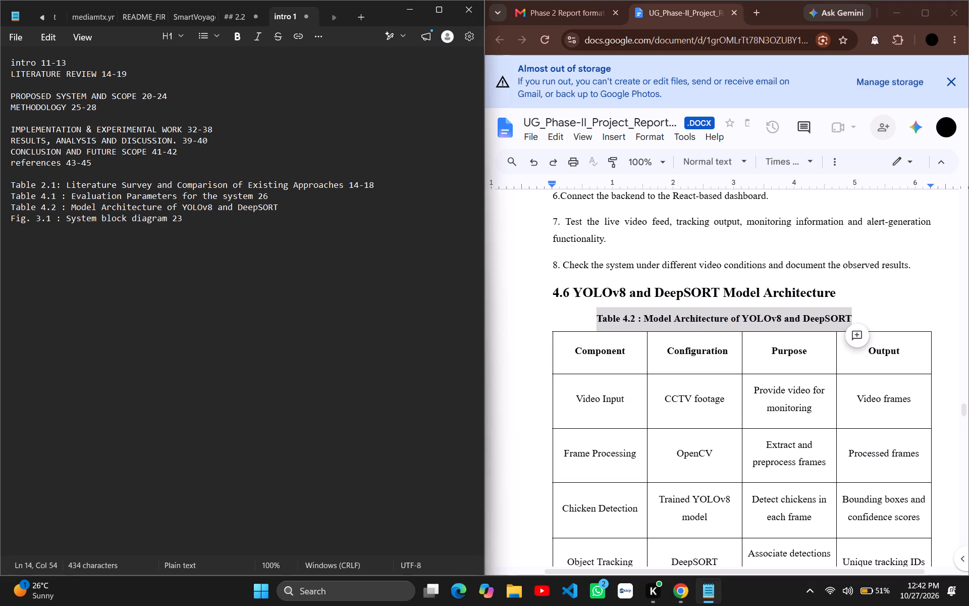
Check which pages the Model Architecture table spans and add page numbers 27,28 to its Table 4.2 entry in Notepad.
key(space)
click(609, 321)
scroll(609, 321, down, 3)
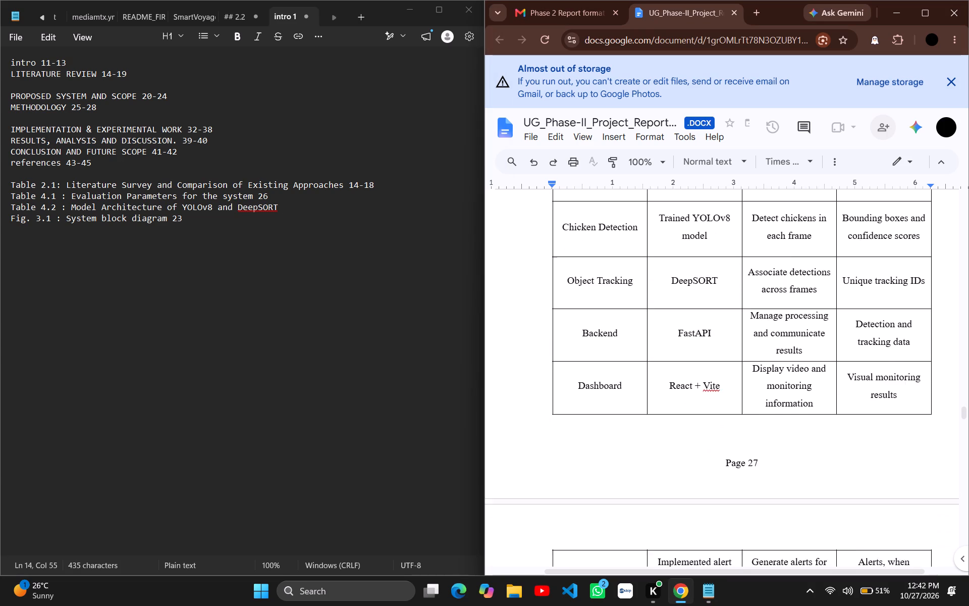
scroll(609, 321, down, 1)
scroll(609, 321, up, 3)
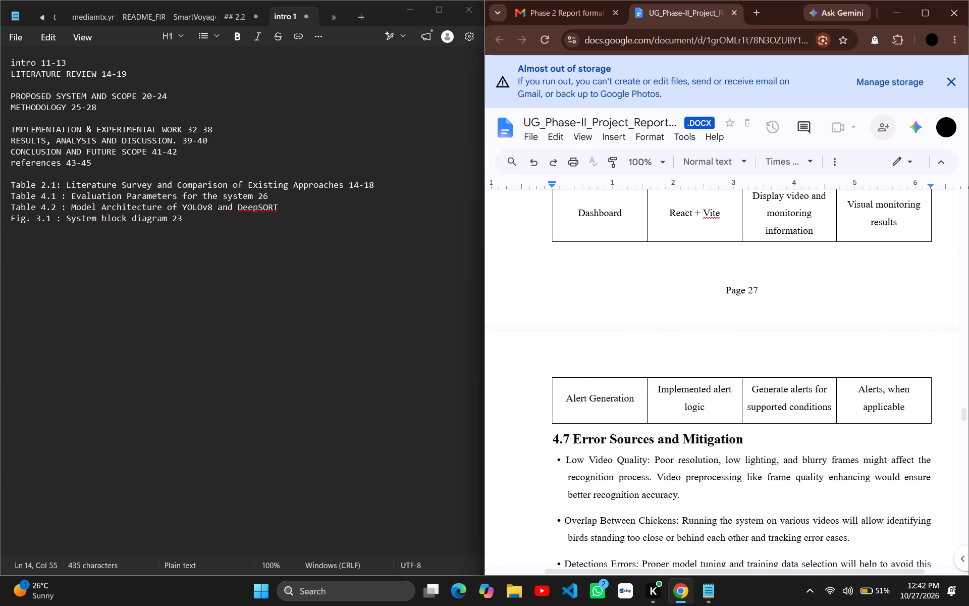
click(292, 208)
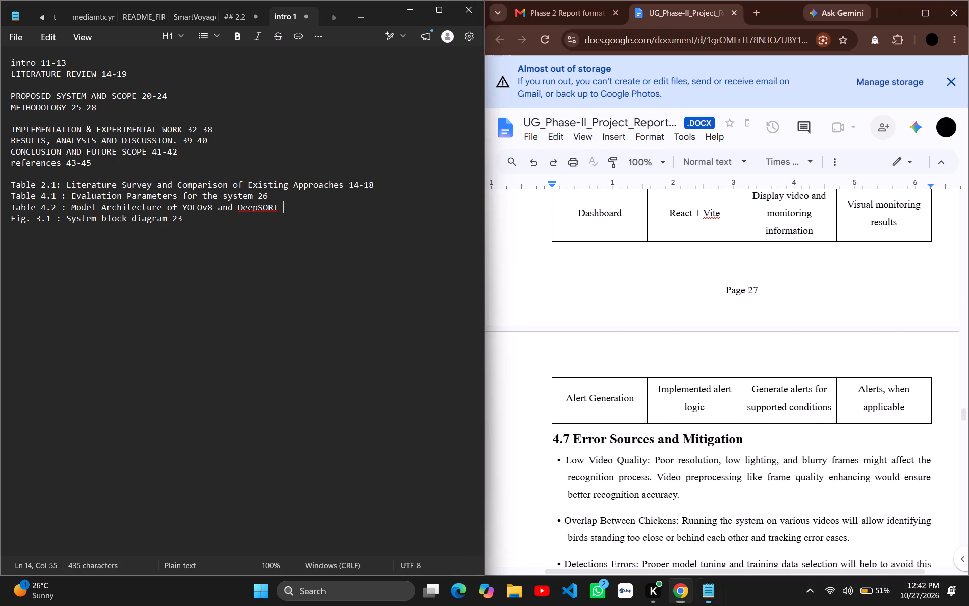
text(227)
key(BackSpace)
key(BackSpace)
text(7,28)
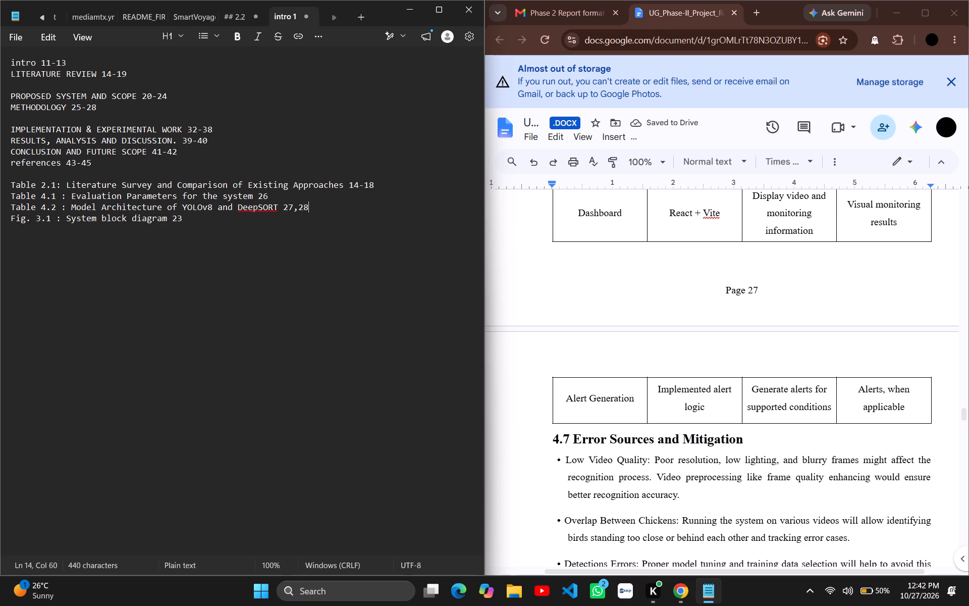
Look through the report from section 4.7 to section 5.4 of Chapter 5 for further table and figure captions.
scroll(657, 352, down, 3)
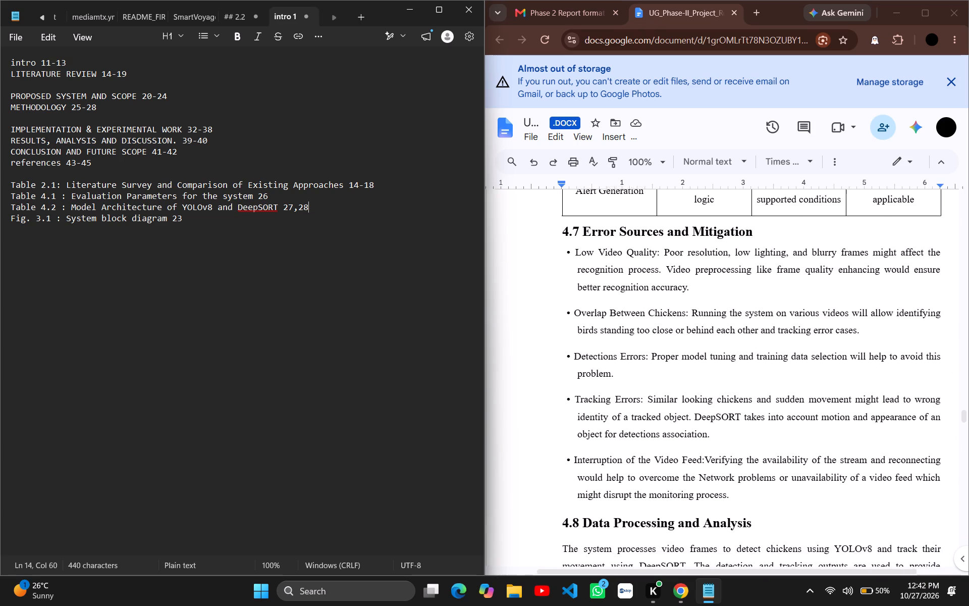
scroll(657, 352, down, 4)
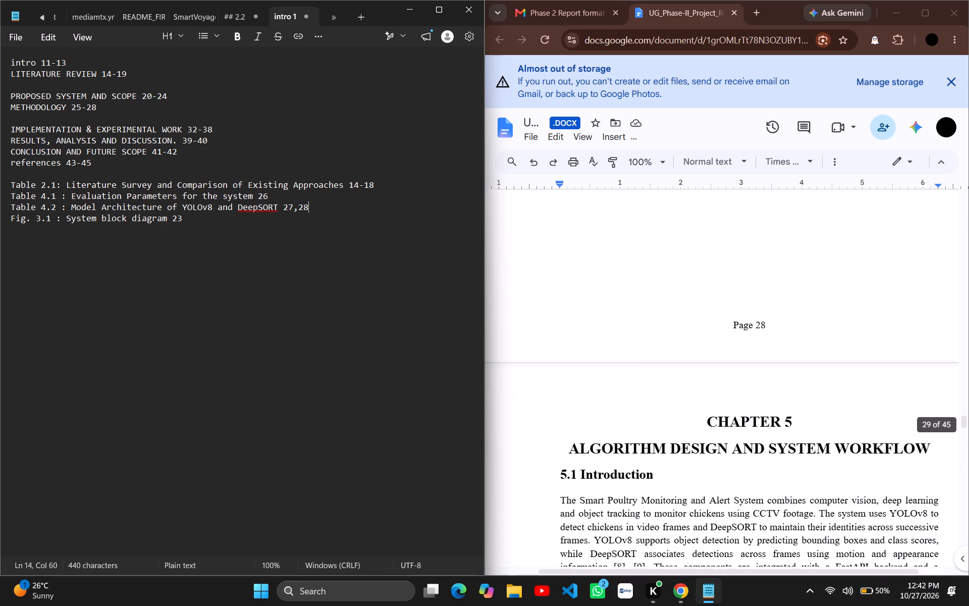
scroll(657, 352, down, 1)
scroll(657, 352, up, 2)
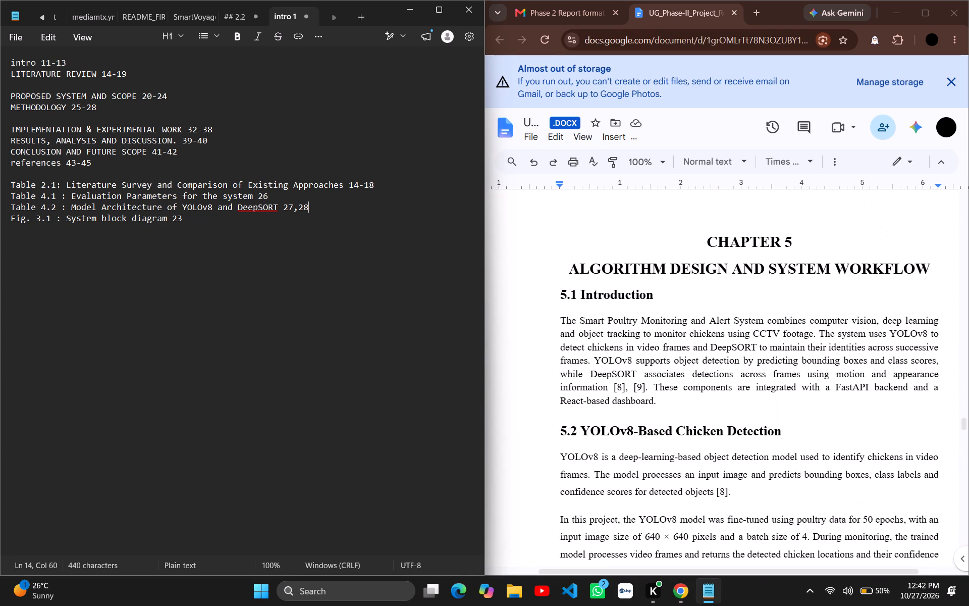
scroll(657, 352, down, 3)
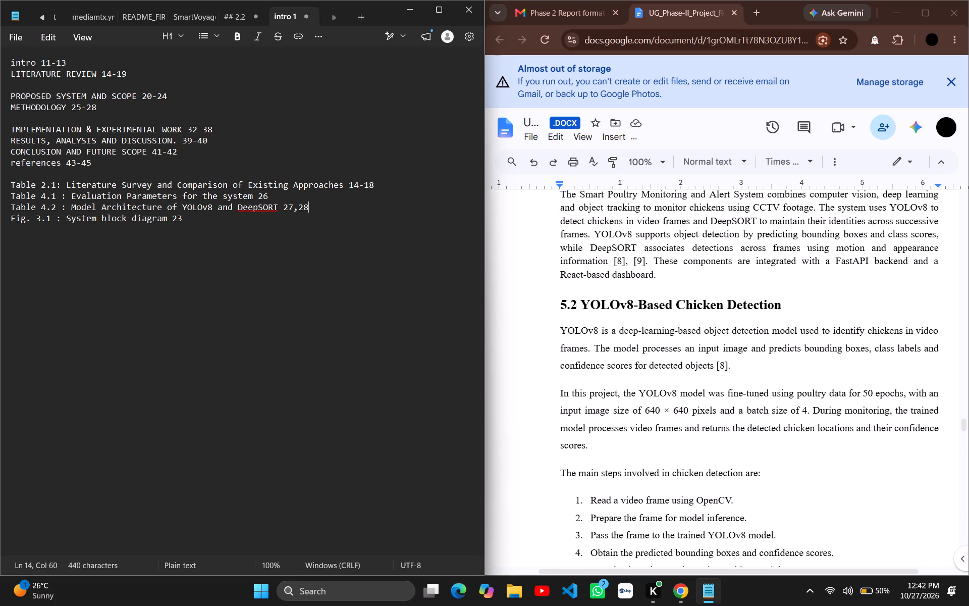
scroll(657, 352, down, 2)
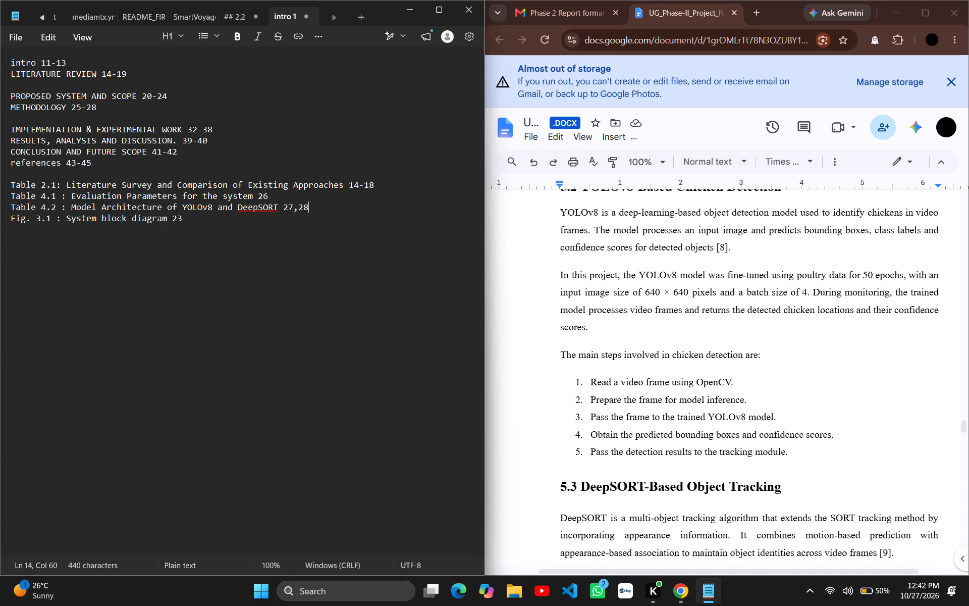
scroll(657, 352, down, 4)
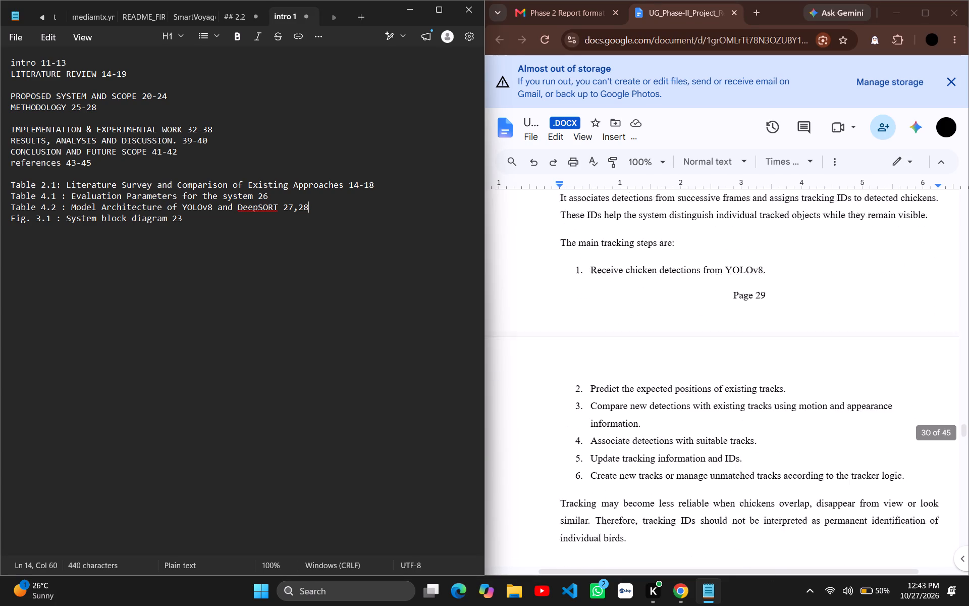
scroll(657, 352, down, 1)
scroll(657, 352, up, 2)
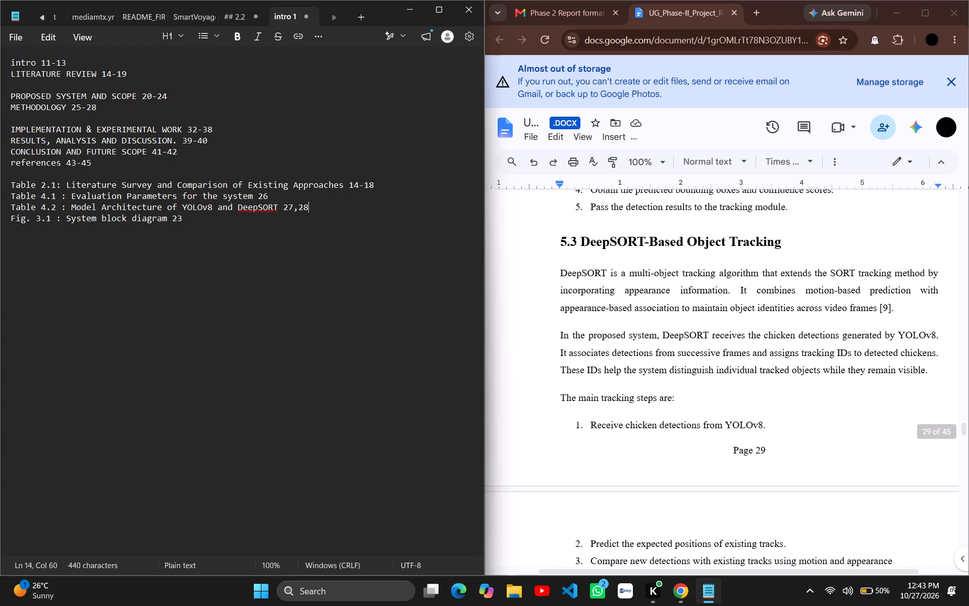
scroll(657, 352, down, 3)
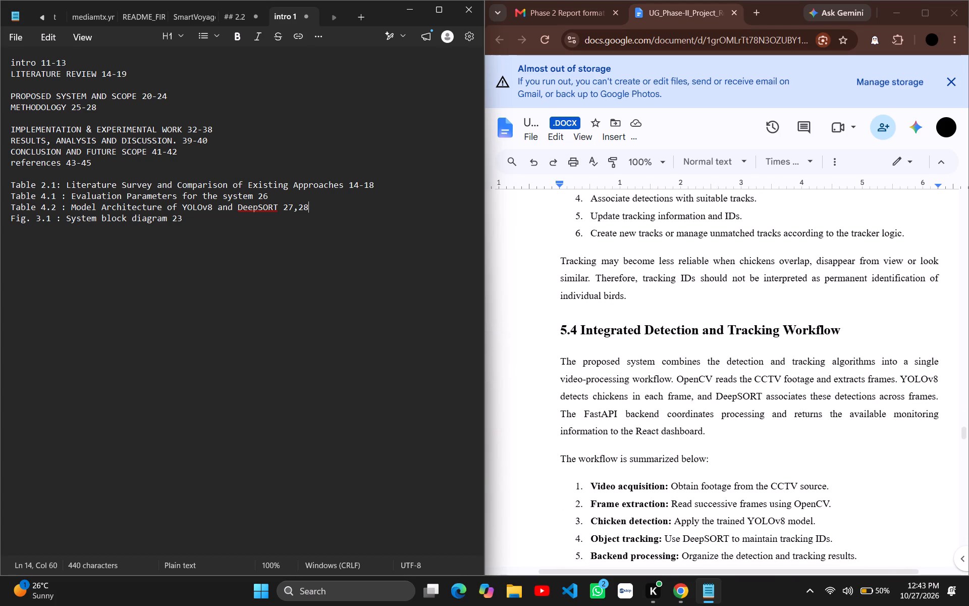
scroll(657, 352, up, 2)
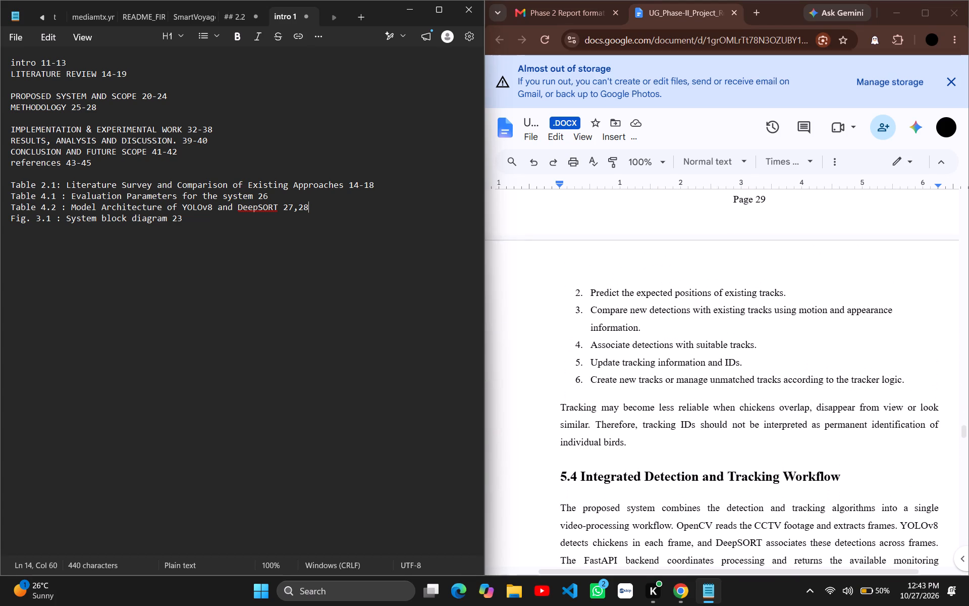
scroll(657, 352, up, 2)
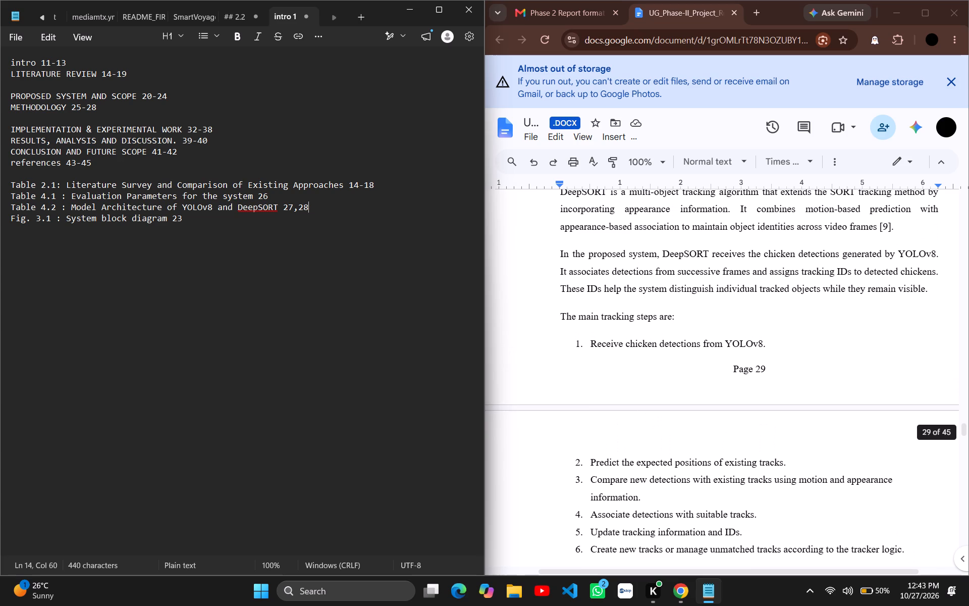
scroll(657, 352, down, 1)
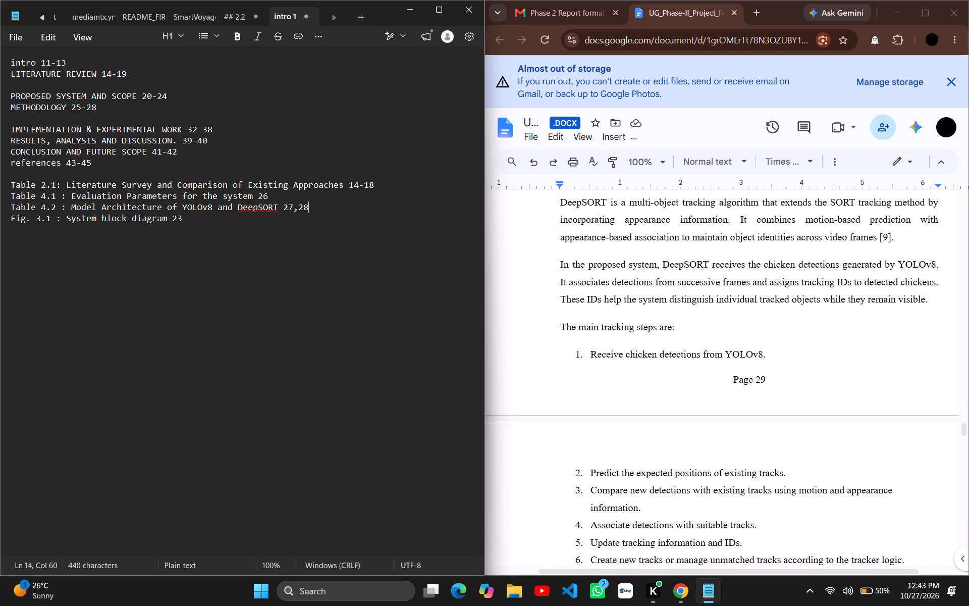
scroll(657, 352, down, 2)
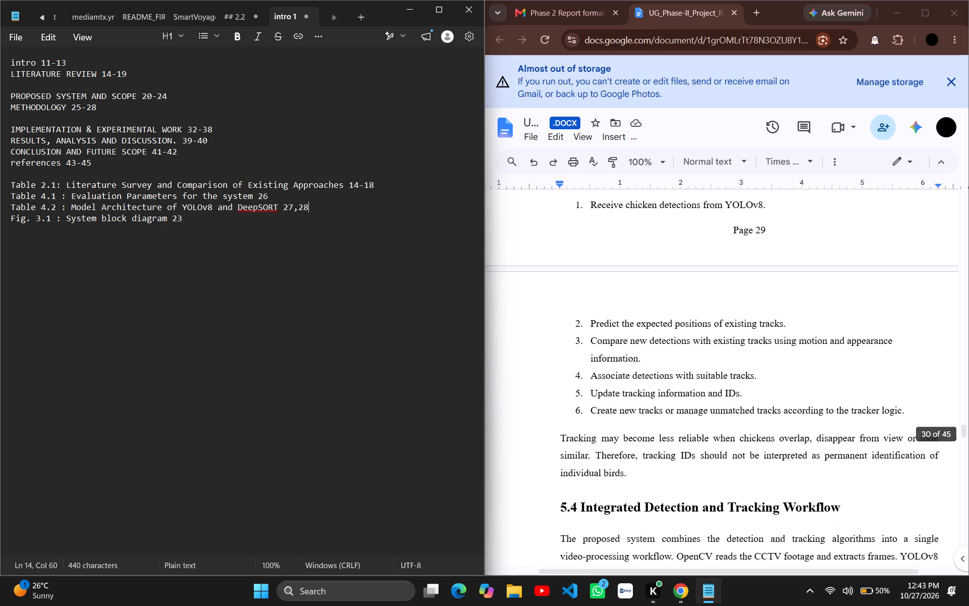
scroll(657, 352, up, 2)
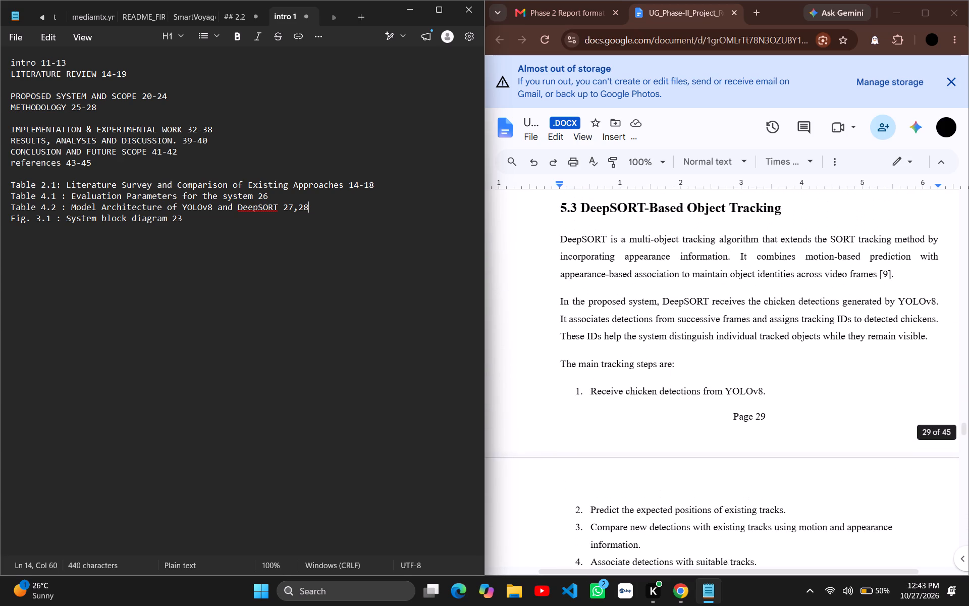
scroll(657, 352, down, 2)
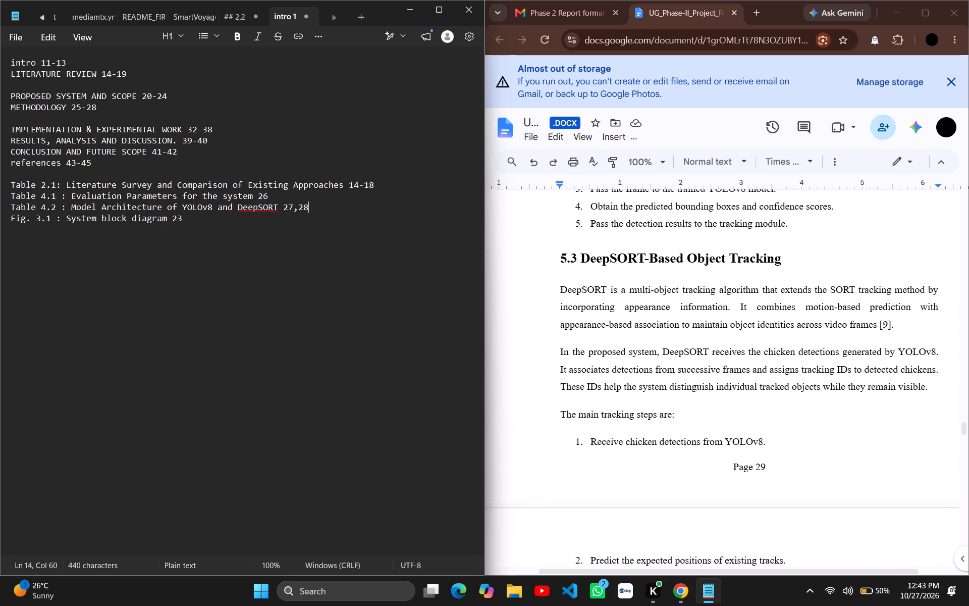
scroll(657, 352, down, 3)
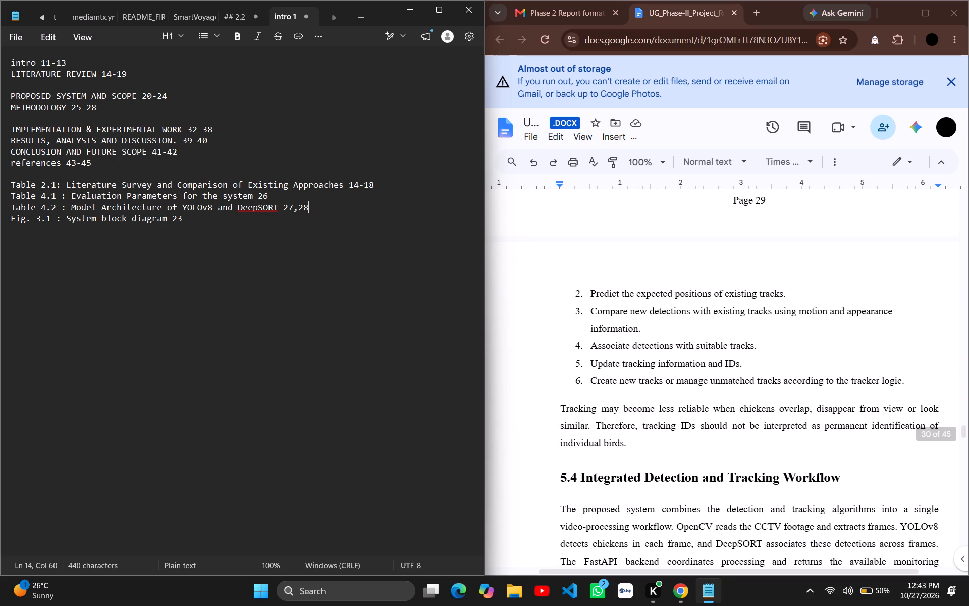
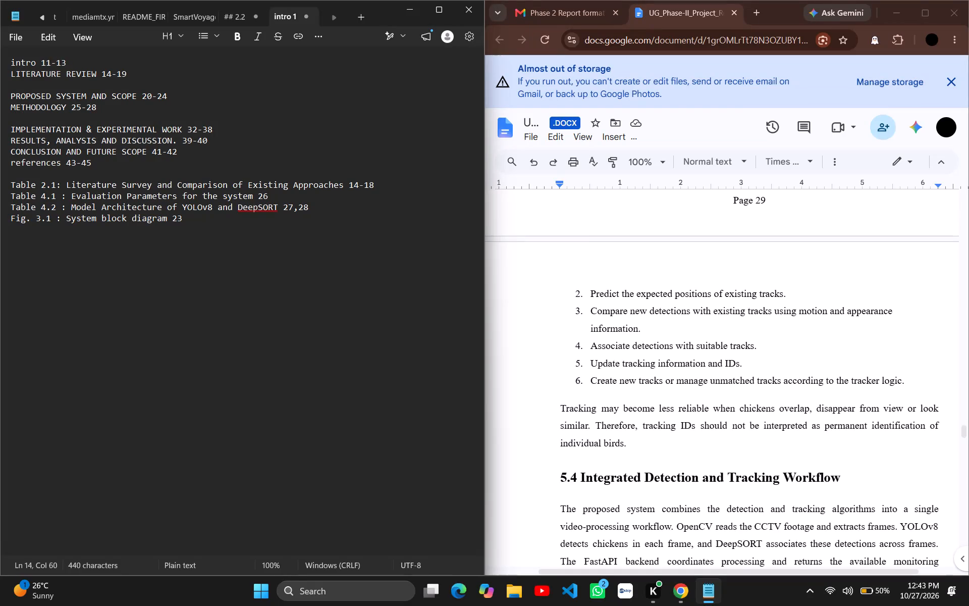
Look through the report from section 5.4 to section 6.3 of Chapter 6 for further table and figure captions.
scroll(717, 423, down, 4)
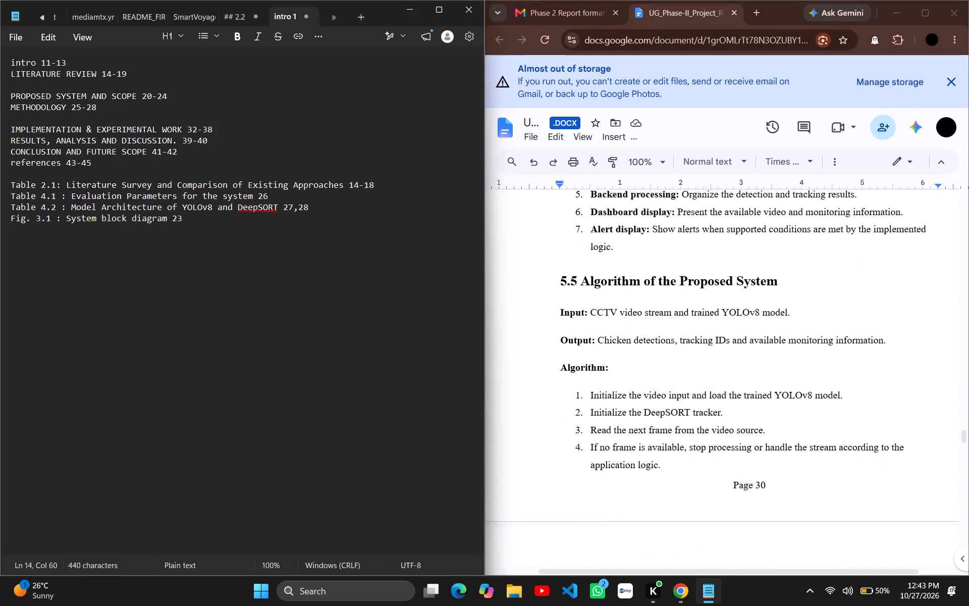
scroll(717, 423, down, 1)
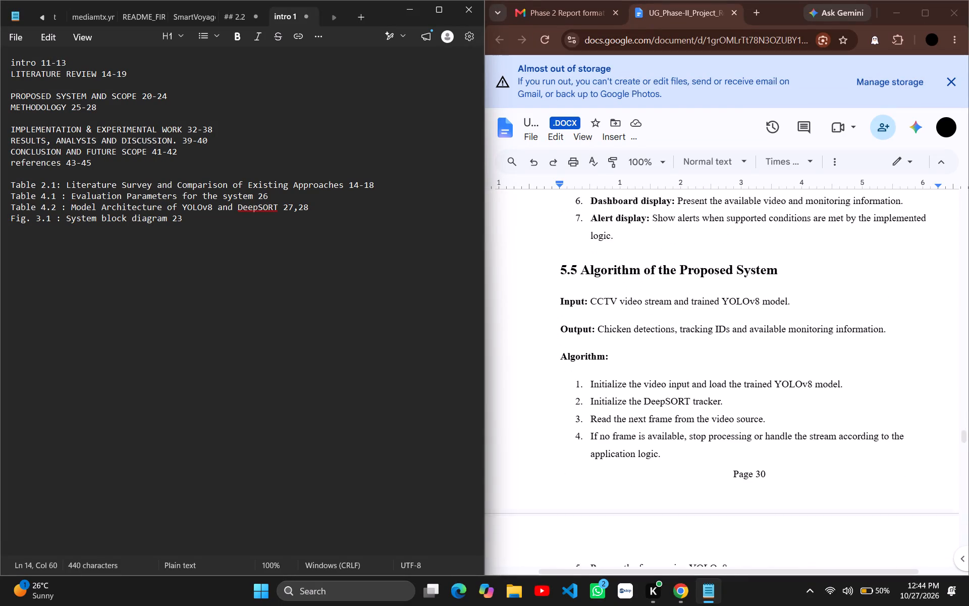
scroll(717, 423, down, 3)
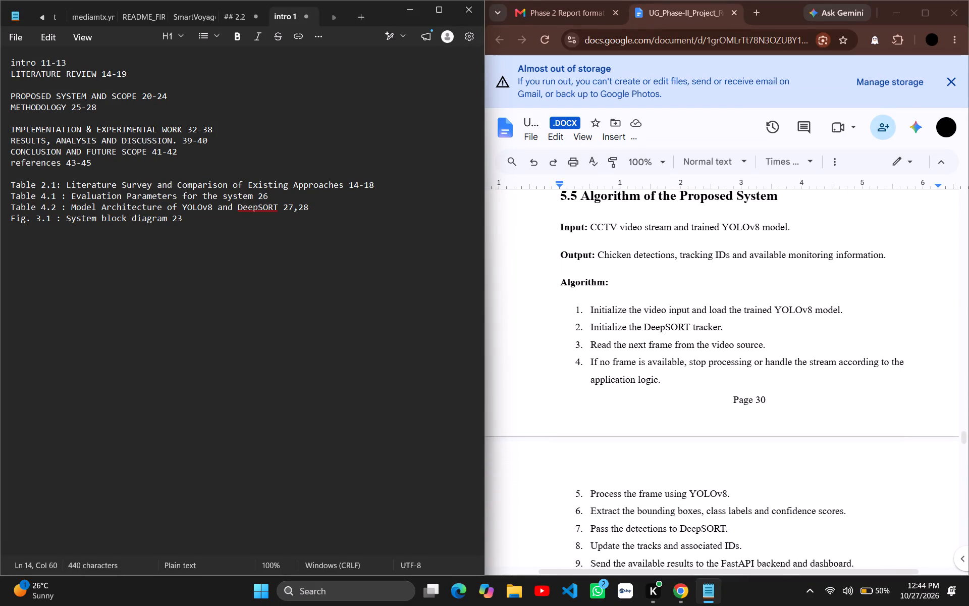
scroll(717, 423, down, 5)
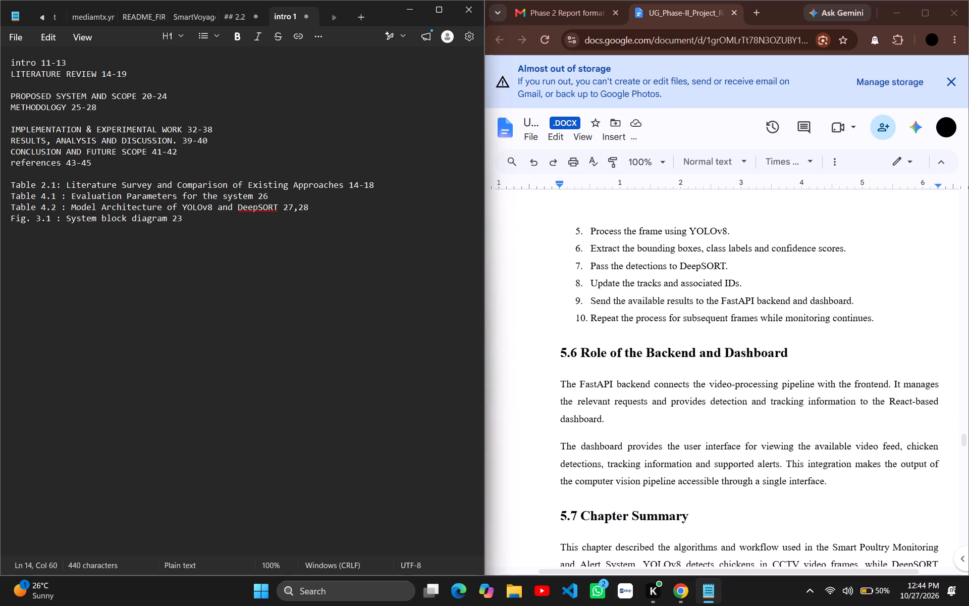
scroll(717, 423, down, 9)
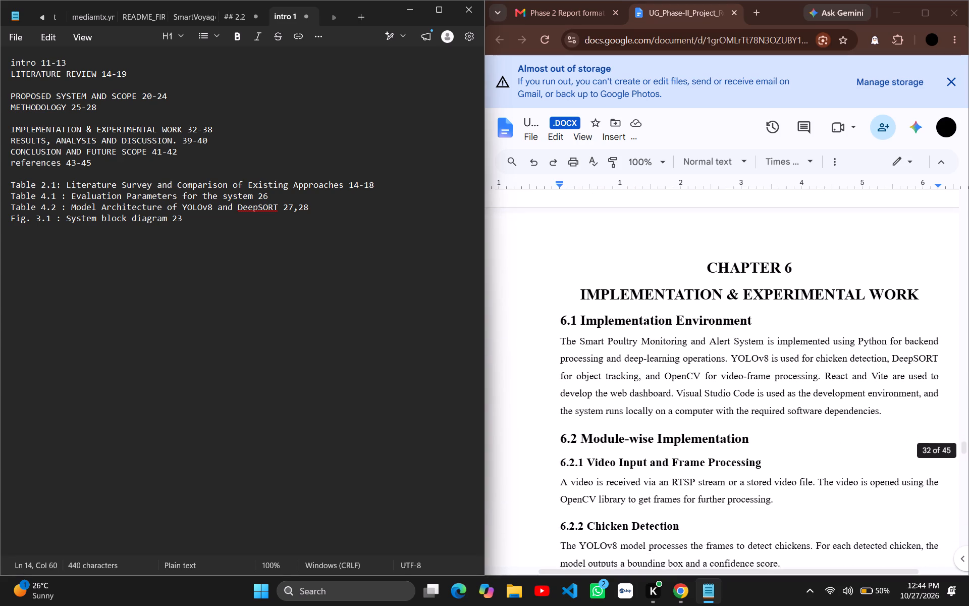
scroll(717, 423, down, 3)
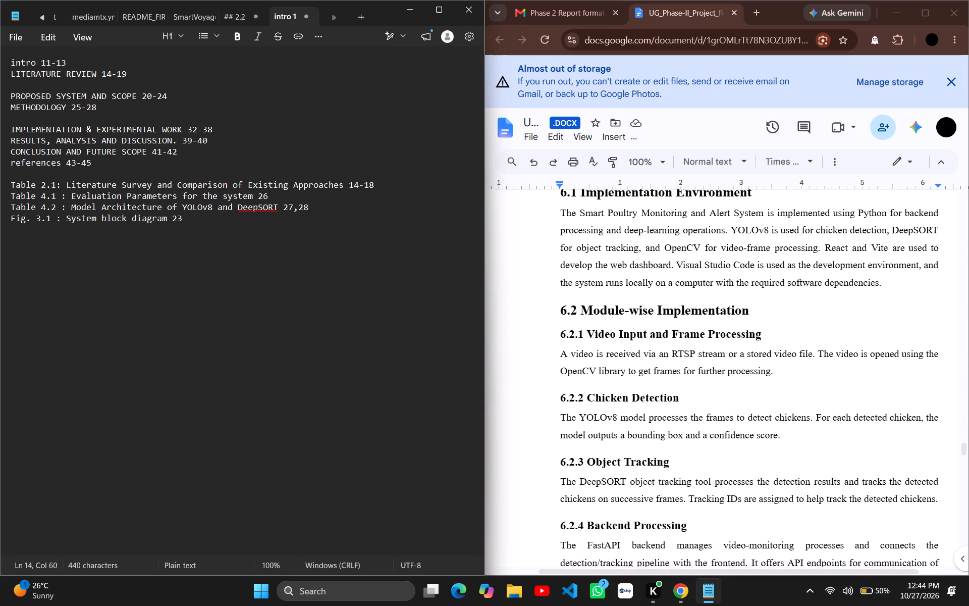
scroll(717, 423, down, 4)
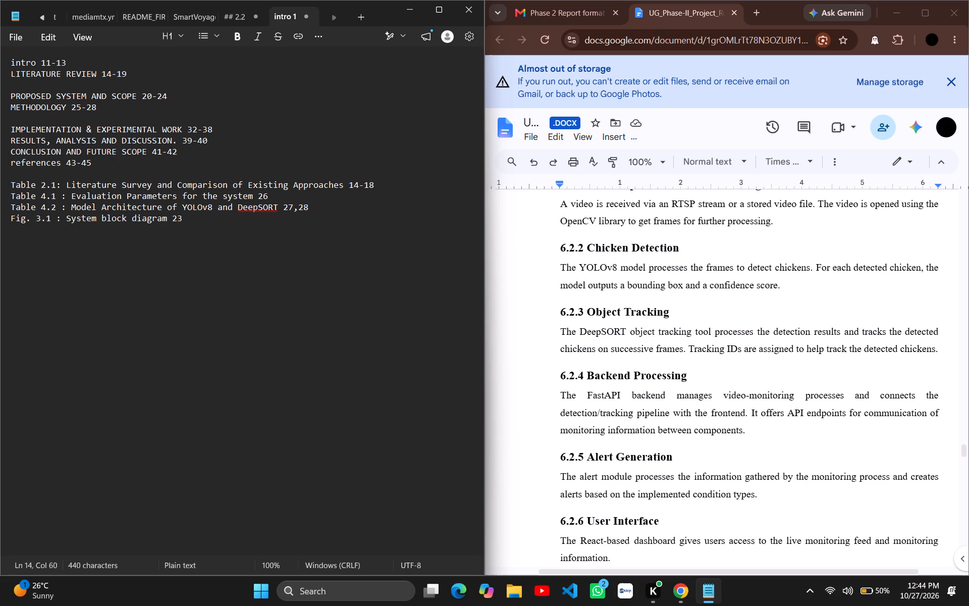
scroll(717, 423, down, 3)
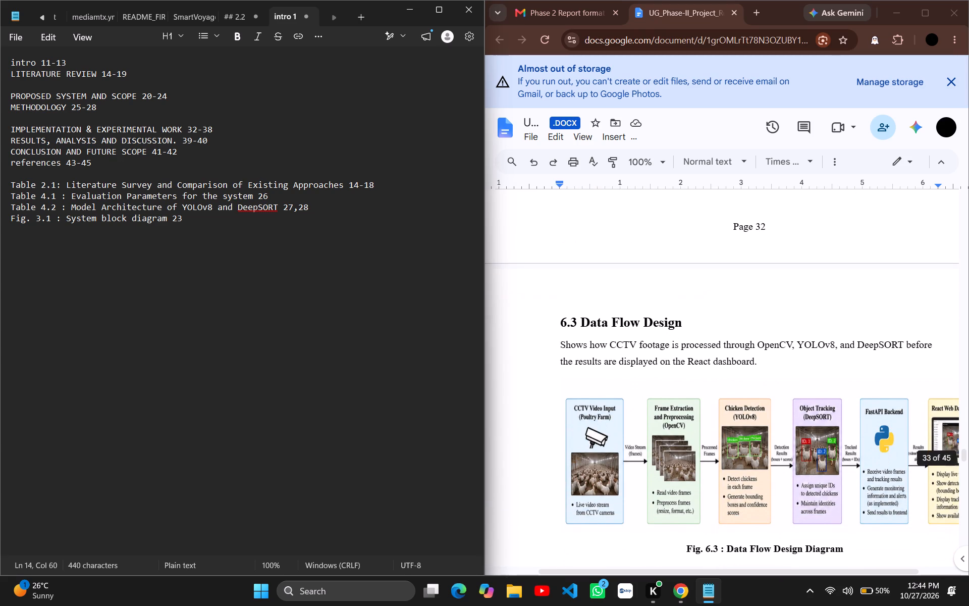
scroll(717, 423, down, 1)
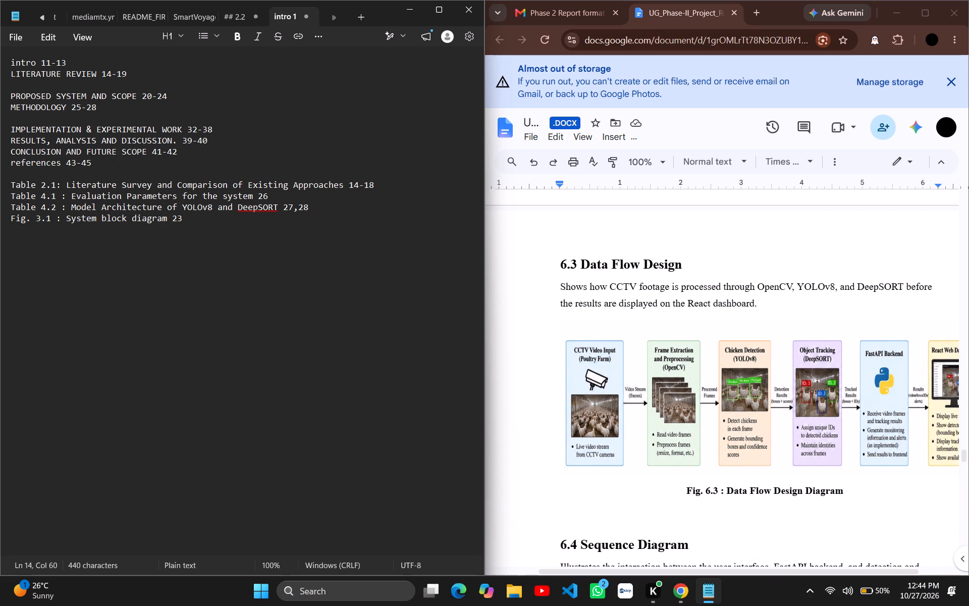
Renumber the Data Flow Design Diagram caption in section 6.3 of the report as Fig. 6.1.
click(719, 489)
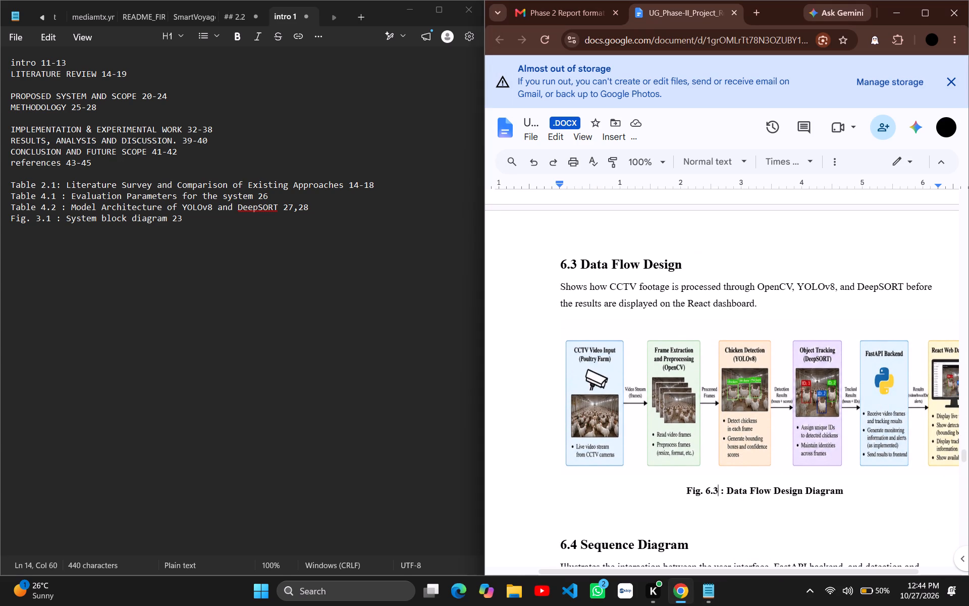
key(BackSpace)
key(1)
Copy the Fig. 6.1 Data Flow Design Diagram caption into the Notepad list on a new line below the Fig. 3.1 entry.
drag(845, 491, 822, 491)
drag(822, 491, 710, 484)
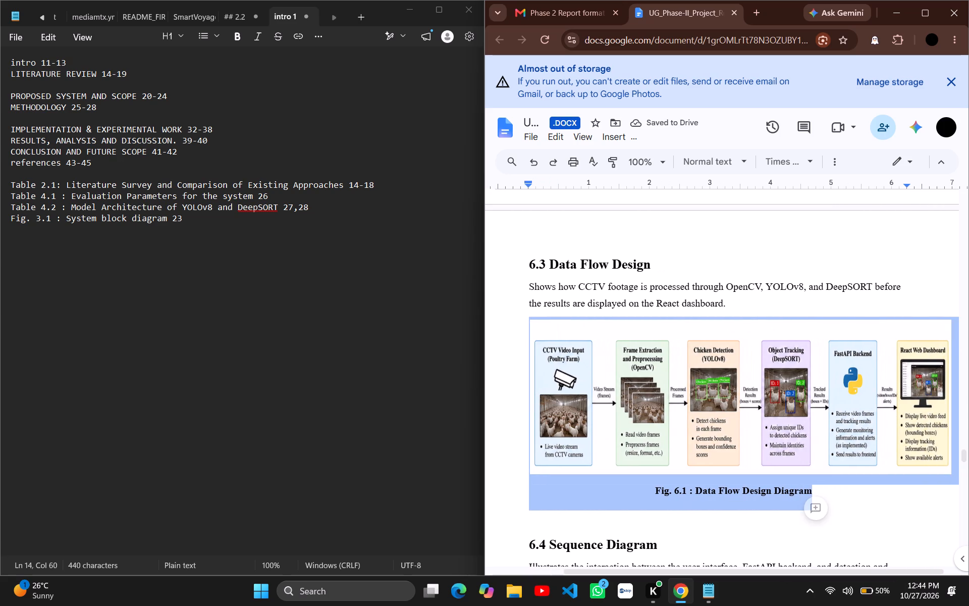
click(747, 493)
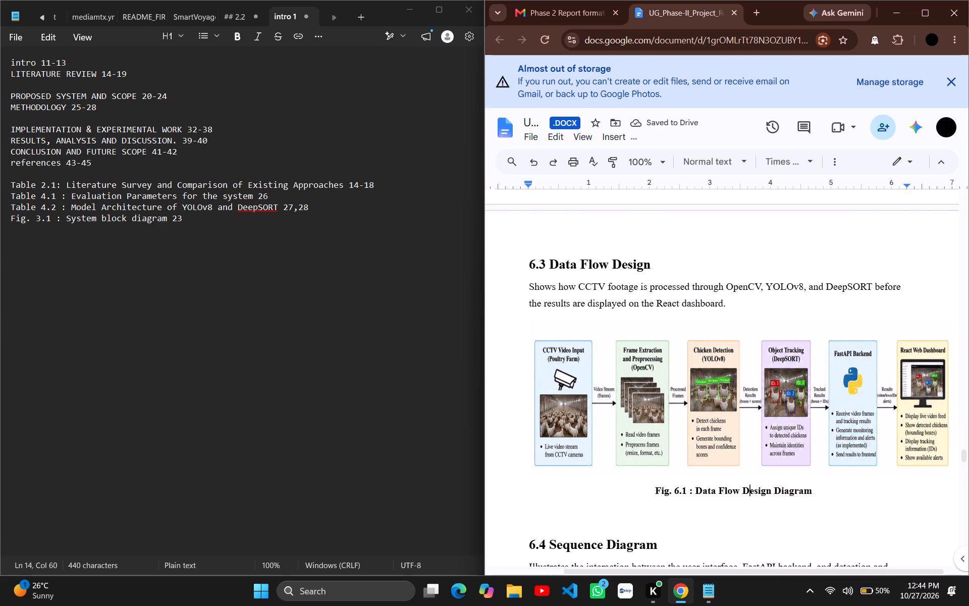
drag(811, 489, 658, 488)
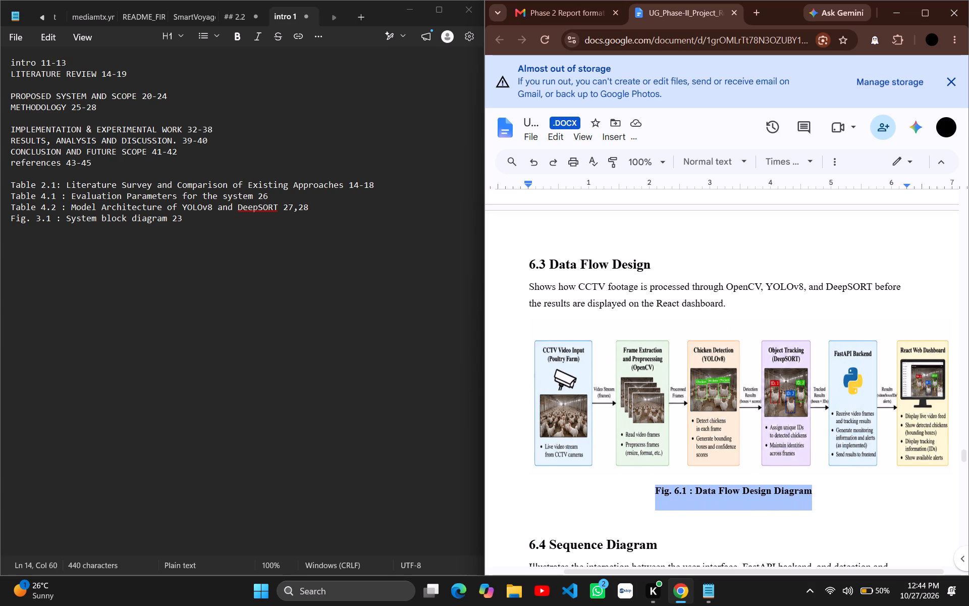
drag(658, 488, 657, 488)
key(ctrl+c)
click(16, 228)
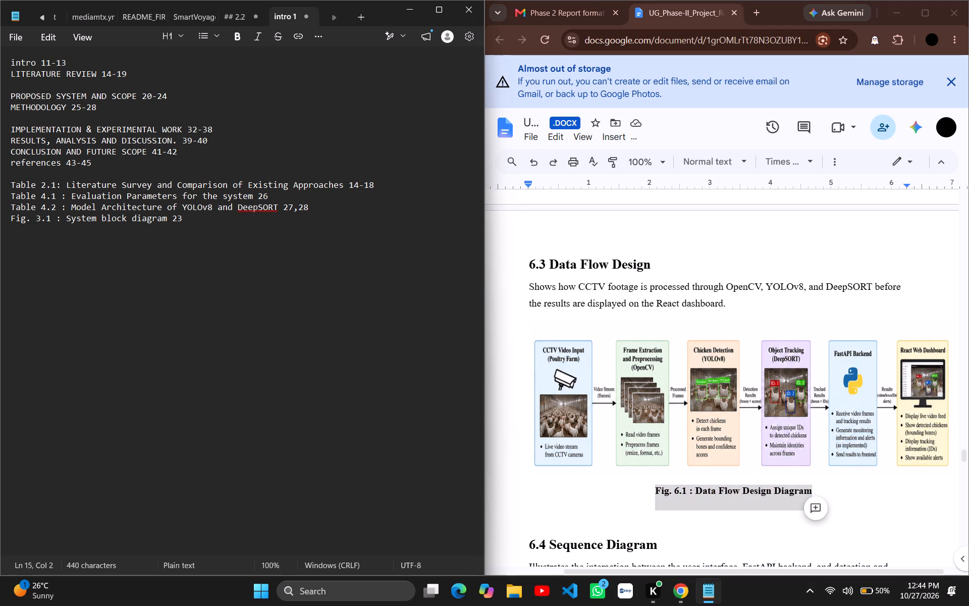
click(11, 228)
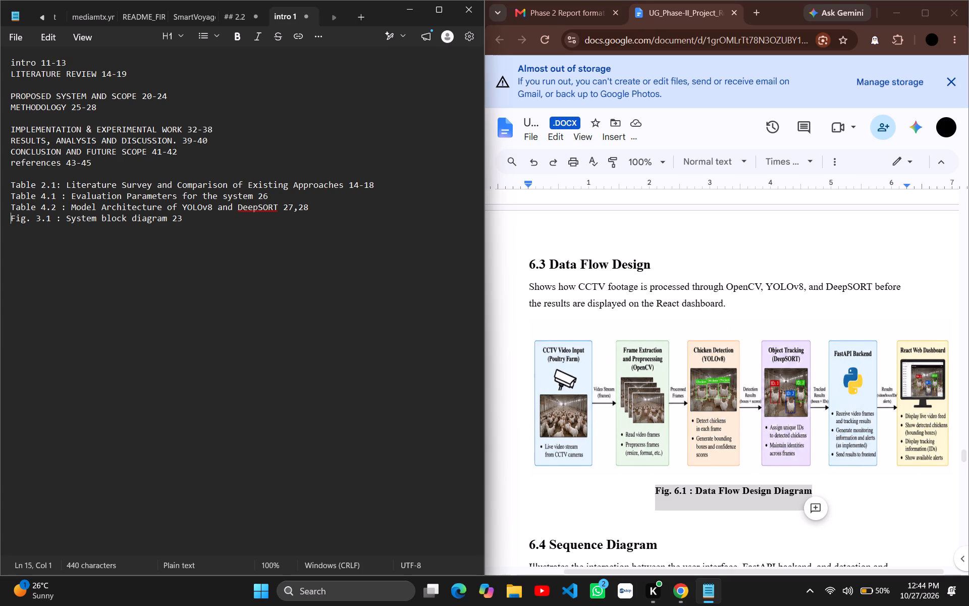
click(184, 217)
key(Return)
key(ctrl+v)
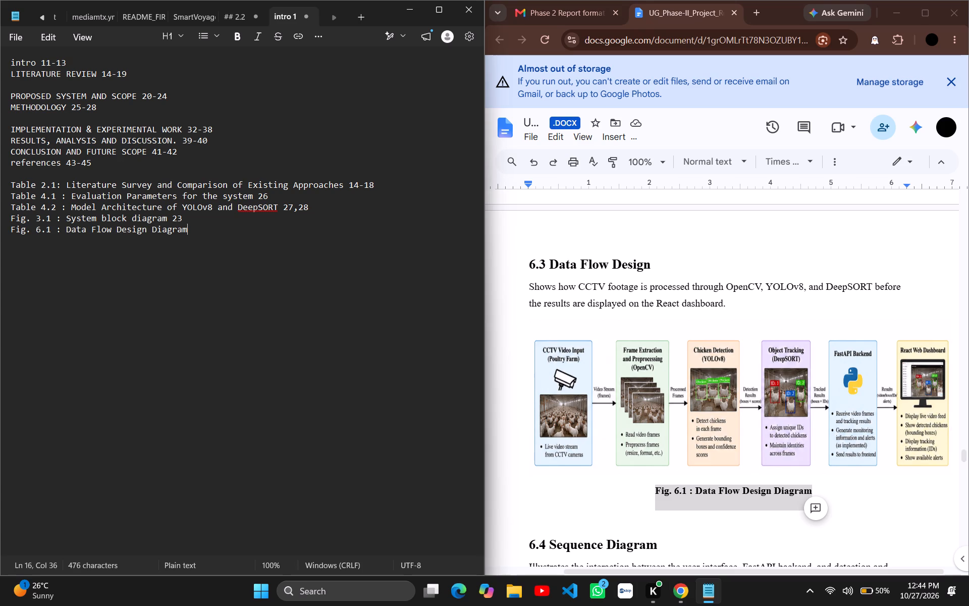
Renumber the caption of the sequence diagram for the proposed approach in section 6.4 of the report as Fig. 6.2.
scroll(644, 402, down, 2)
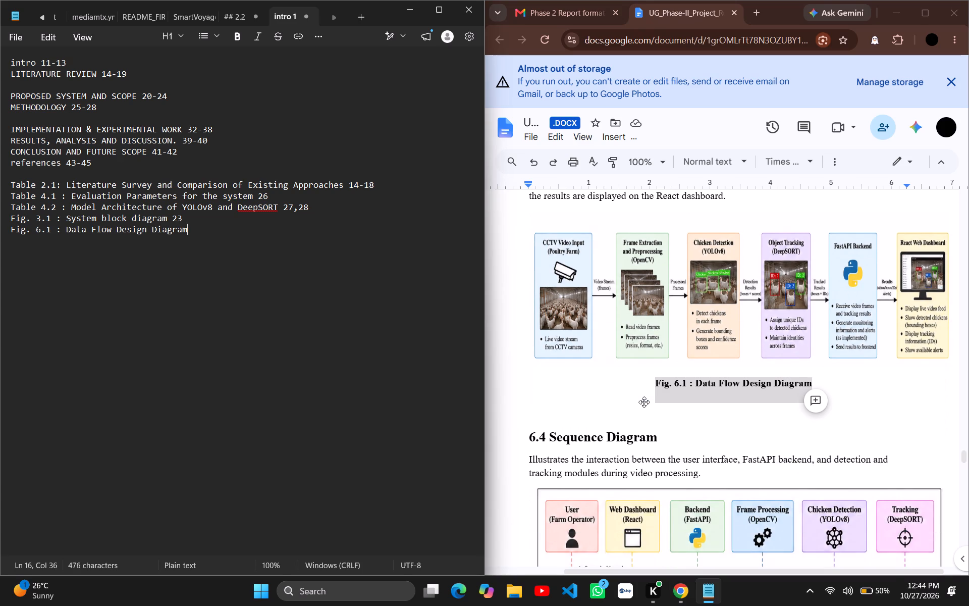
scroll(644, 402, down, 2)
scroll(644, 402, up, 1)
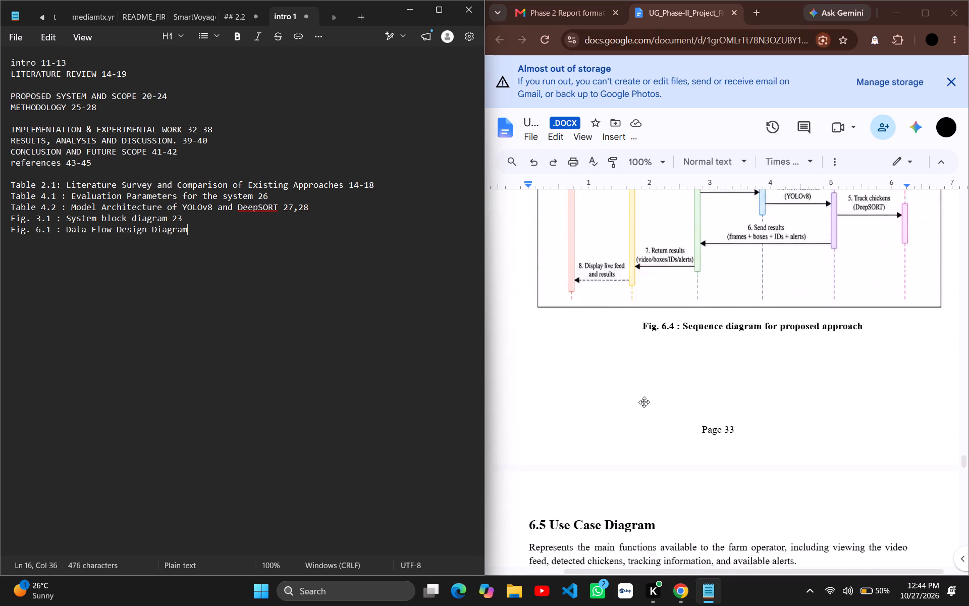
scroll(644, 402, up, 1)
scroll(644, 402, down, 3)
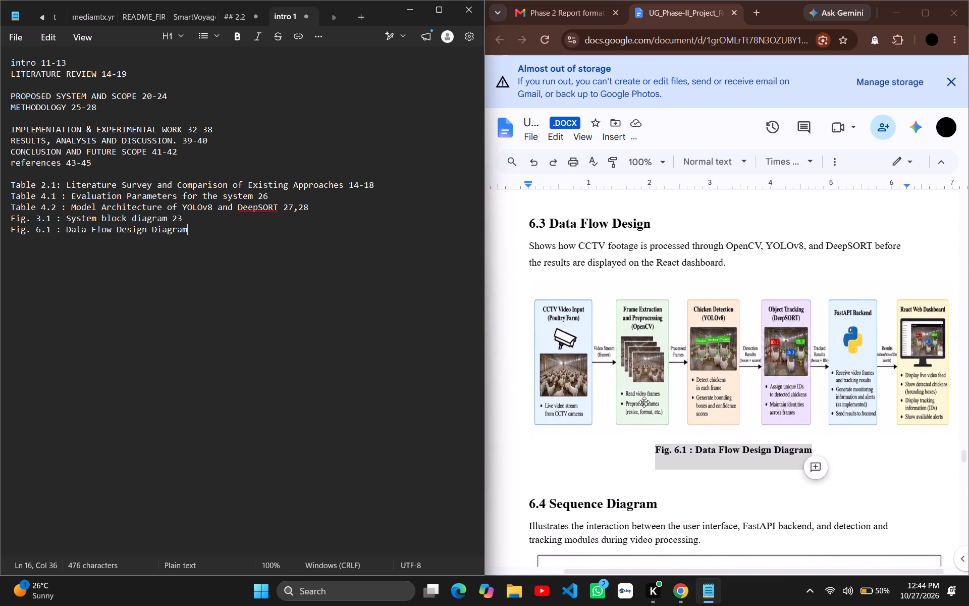
scroll(644, 402, down, 1)
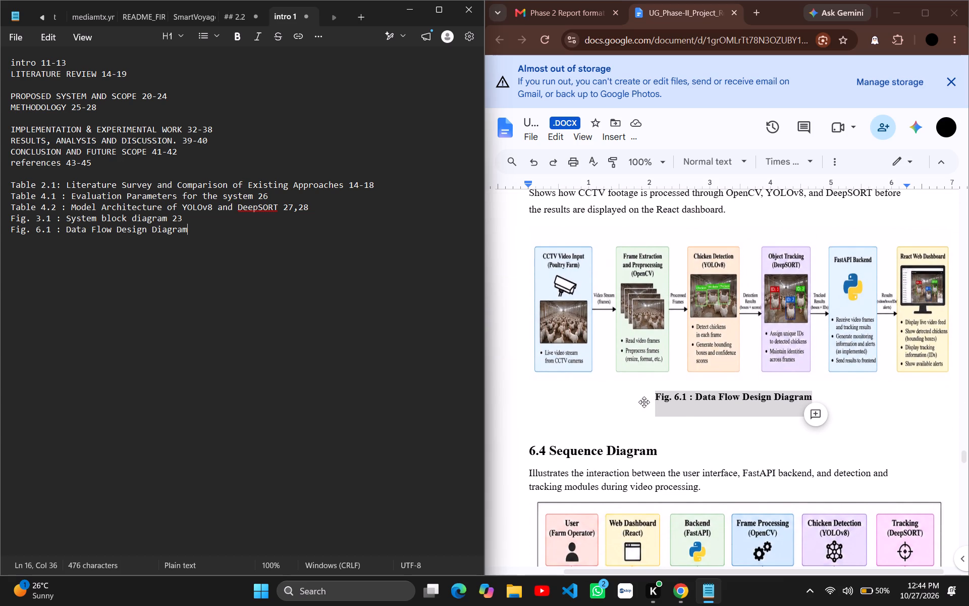
click(687, 401)
scroll(687, 401, down, 2)
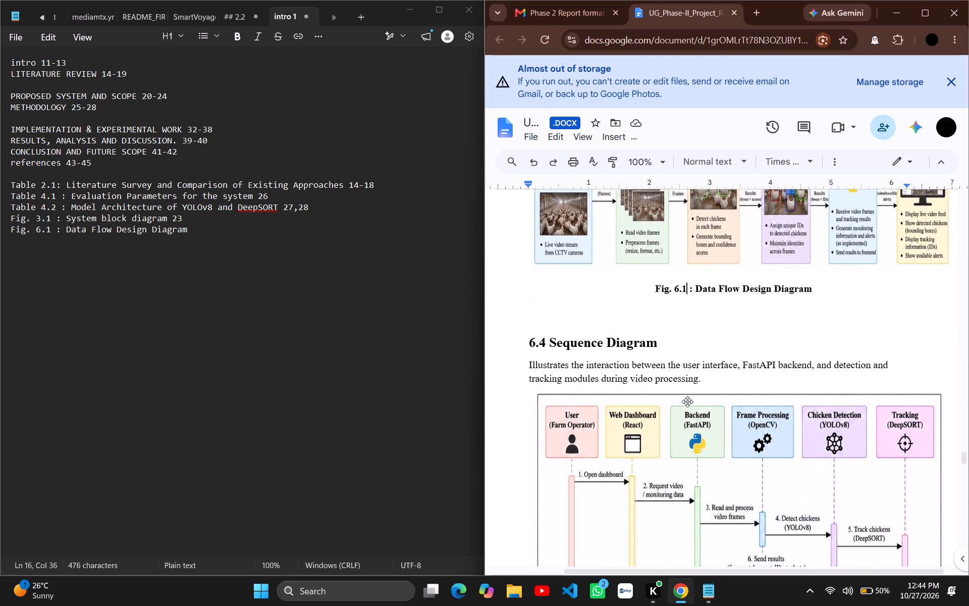
scroll(687, 401, down, 3)
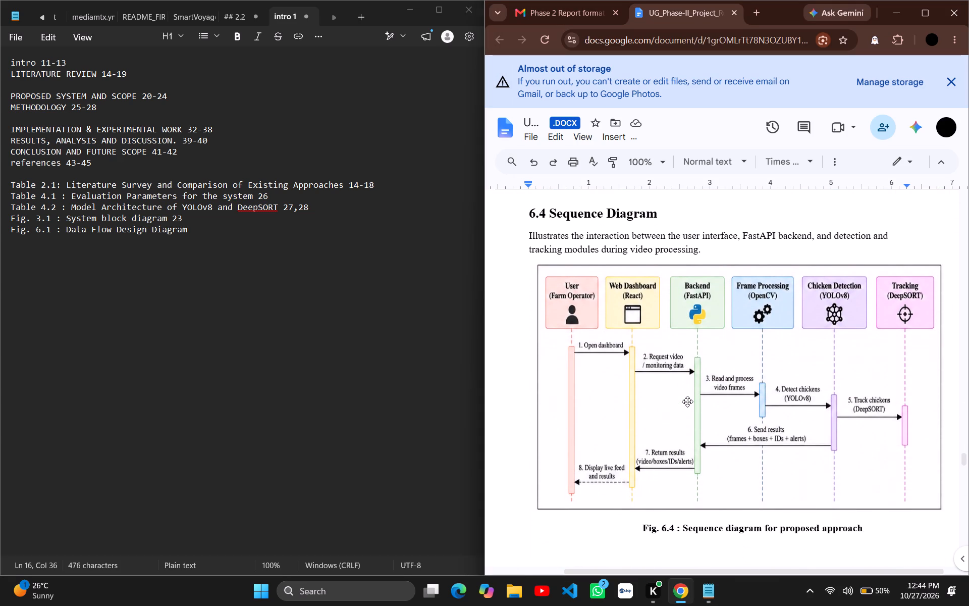
scroll(687, 401, down, 1)
scroll(687, 401, up, 1)
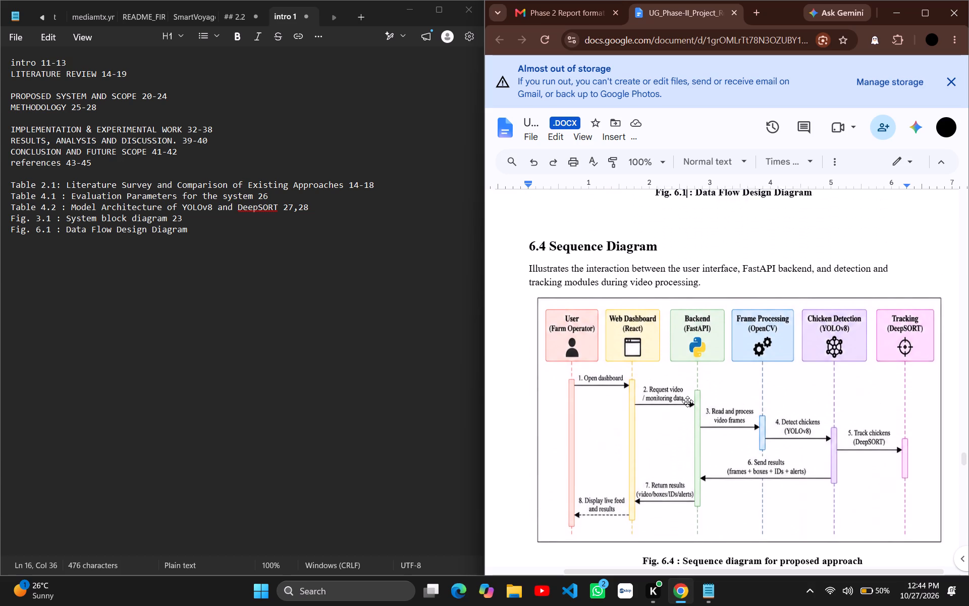
scroll(687, 401, up, 1)
scroll(687, 401, down, 3)
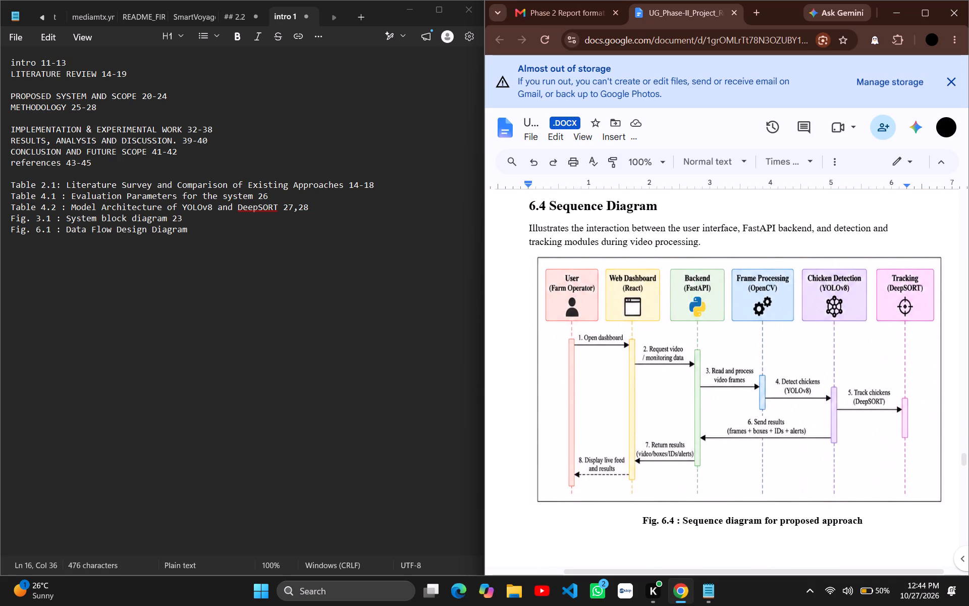
click(673, 521)
key(BackSpace)
key(2)
Copy the Fig. 6.2 sequence diagram caption into the Notepad list on a new line below the Fig. 6.1 entry.
drag(863, 521, 752, 521)
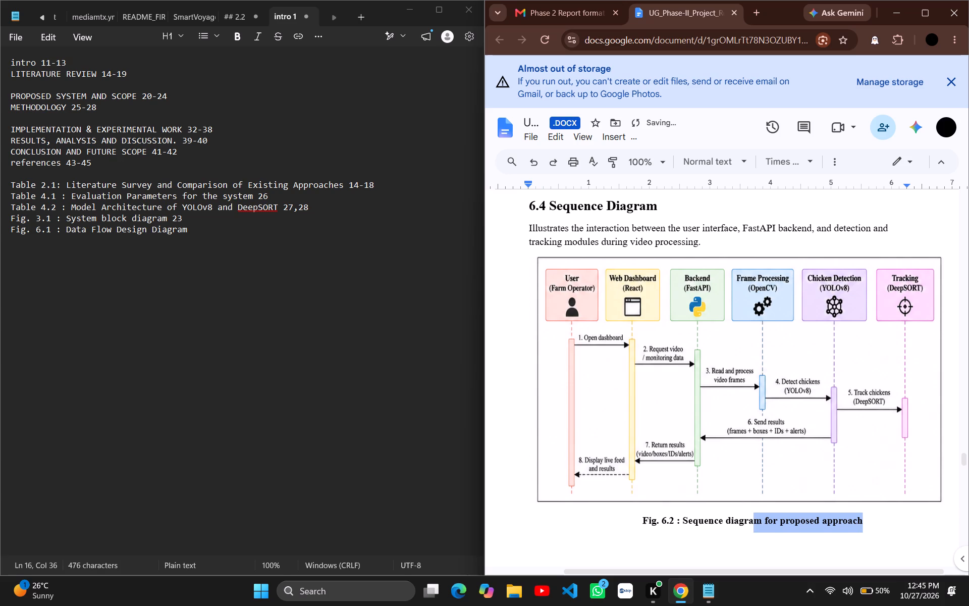
drag(752, 521, 640, 516)
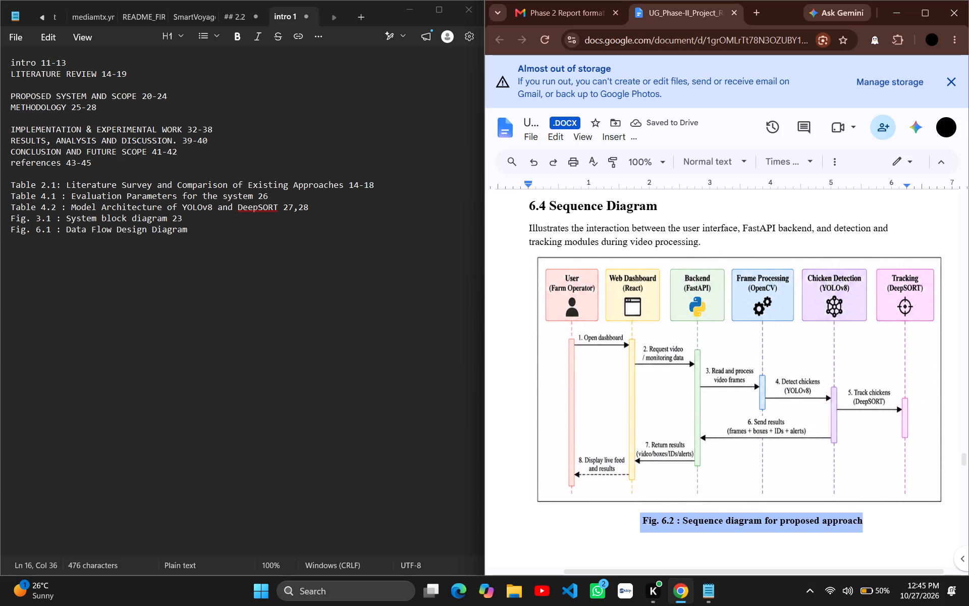
drag(640, 516, 643, 517)
key(ctrl+c)
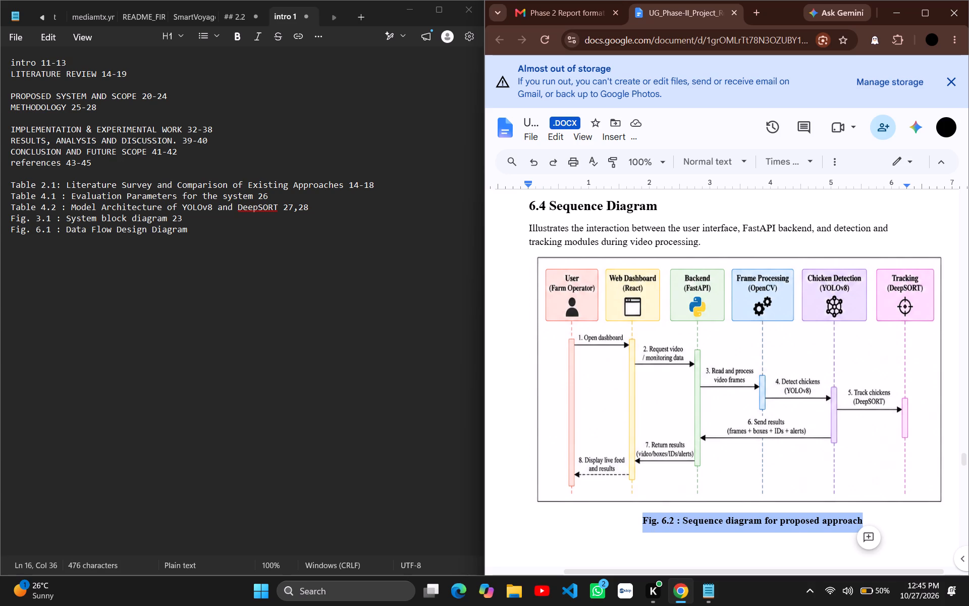
click(16, 234)
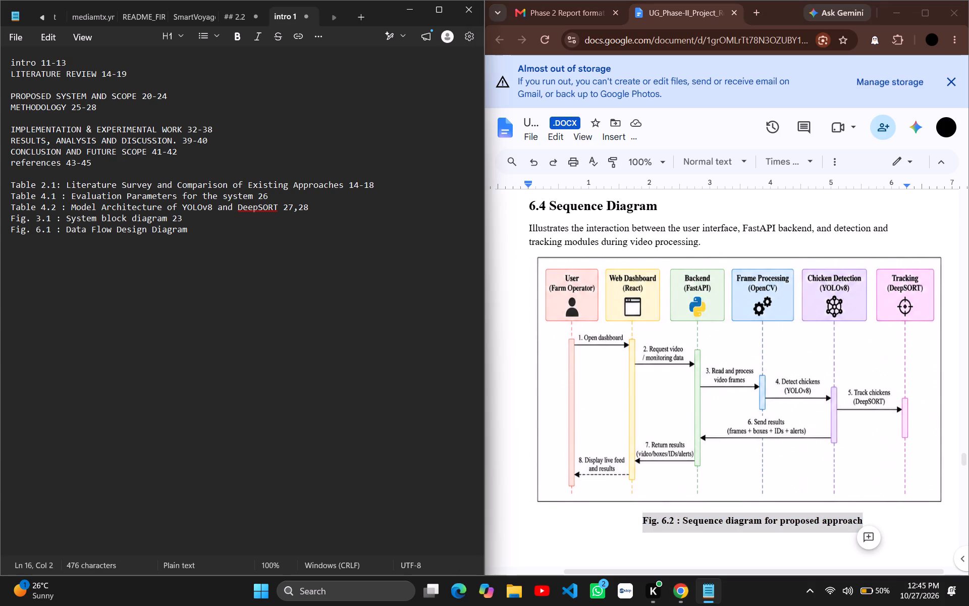
click(13, 237)
click(189, 228)
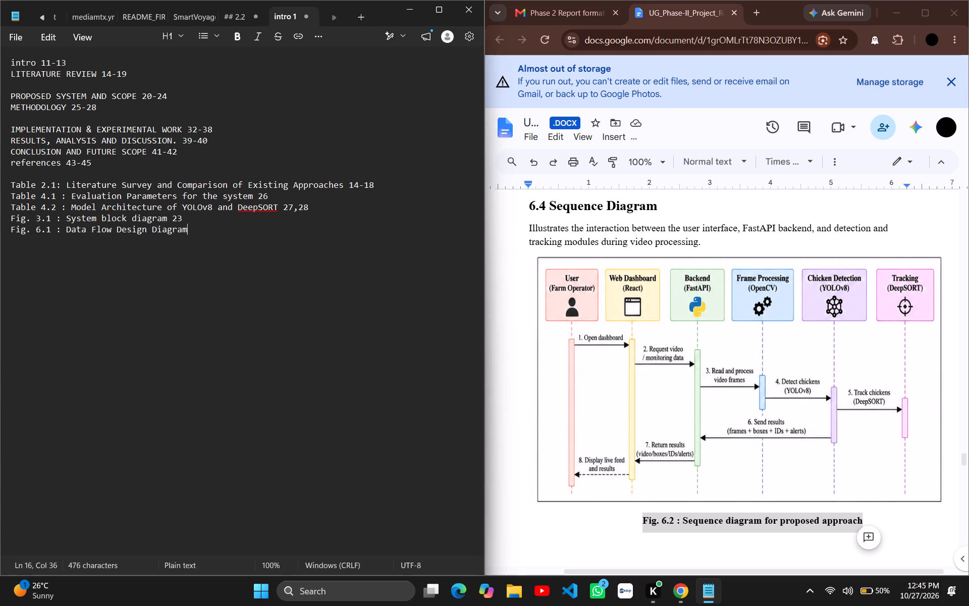
key(Return)
key(ctrl+v)
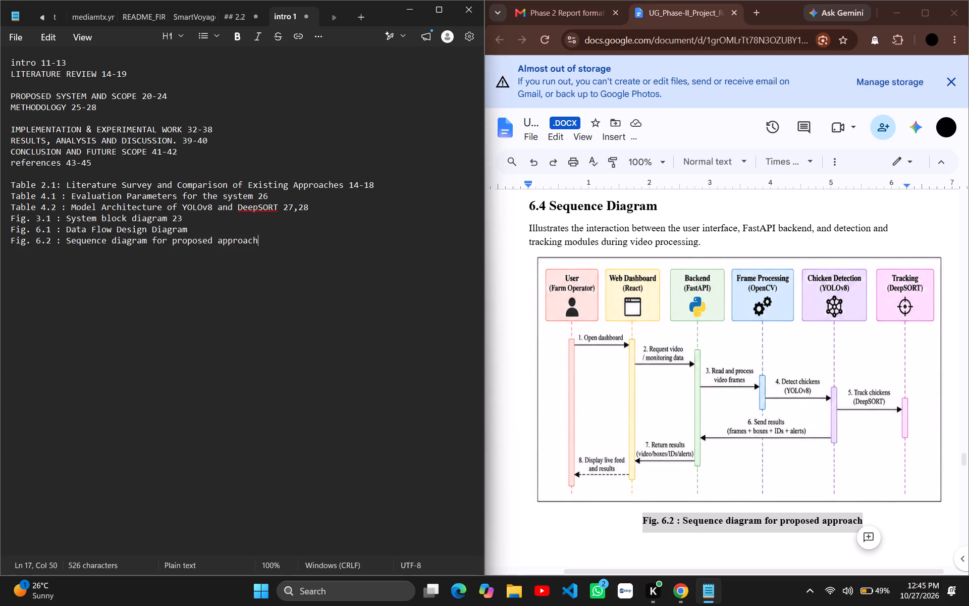
Add page number 33 to the end of the Fig. 6.2 entry in the Notepad list.
key(space)
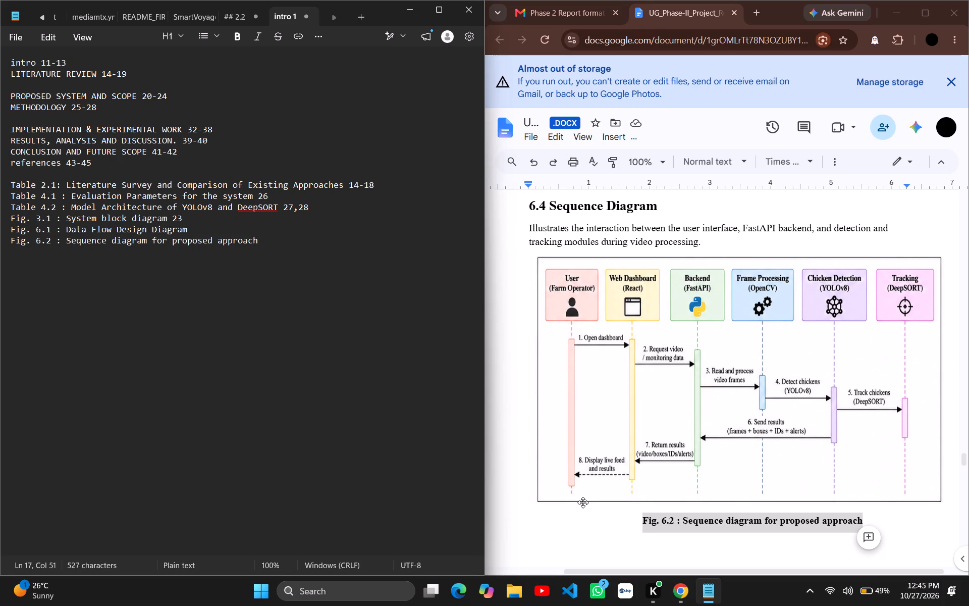
scroll(574, 548, down, 3)
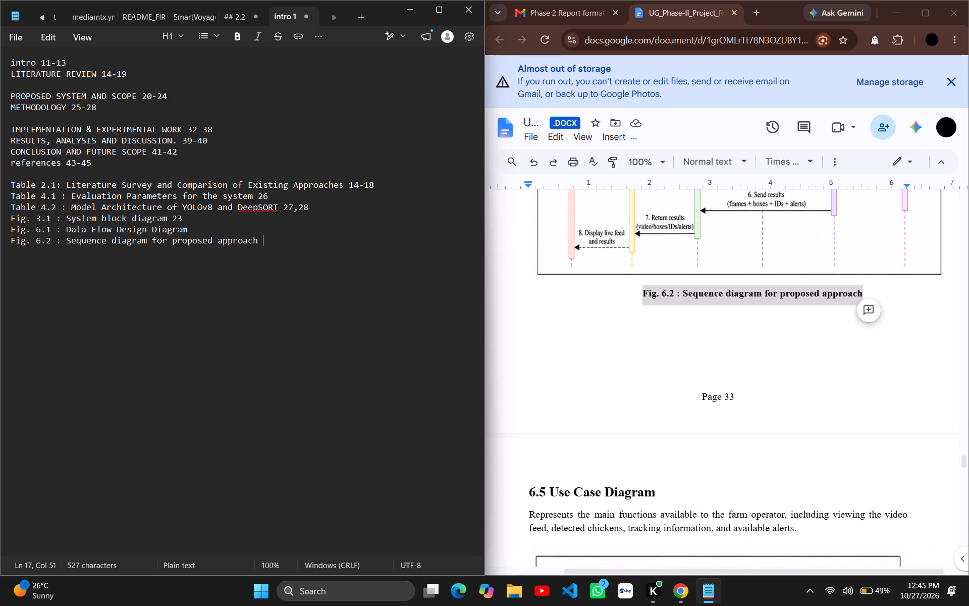
text(33)
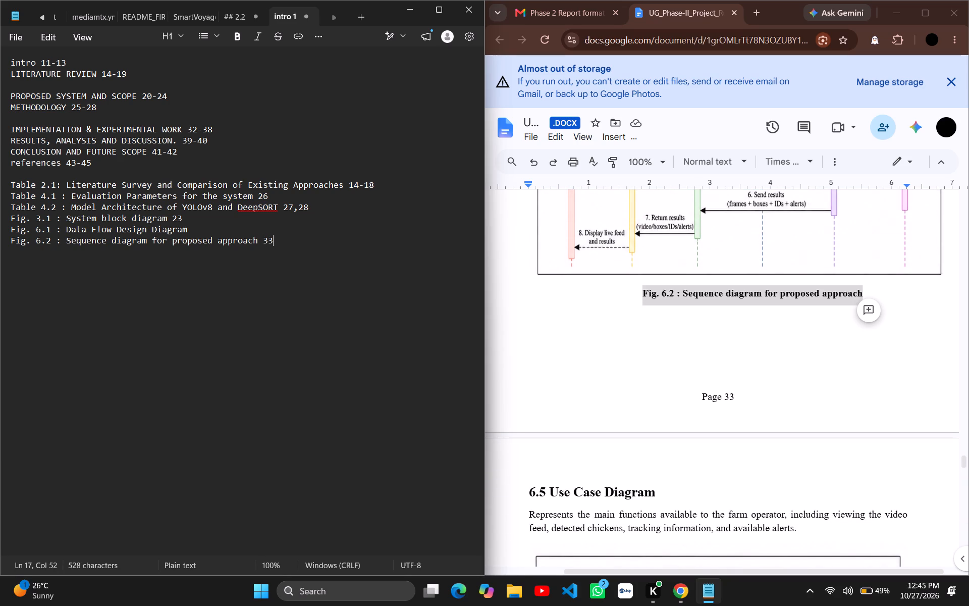
Renumber the Use Case Diagram caption in section 6.5 of the report as Fig. 6.3.
click(569, 425)
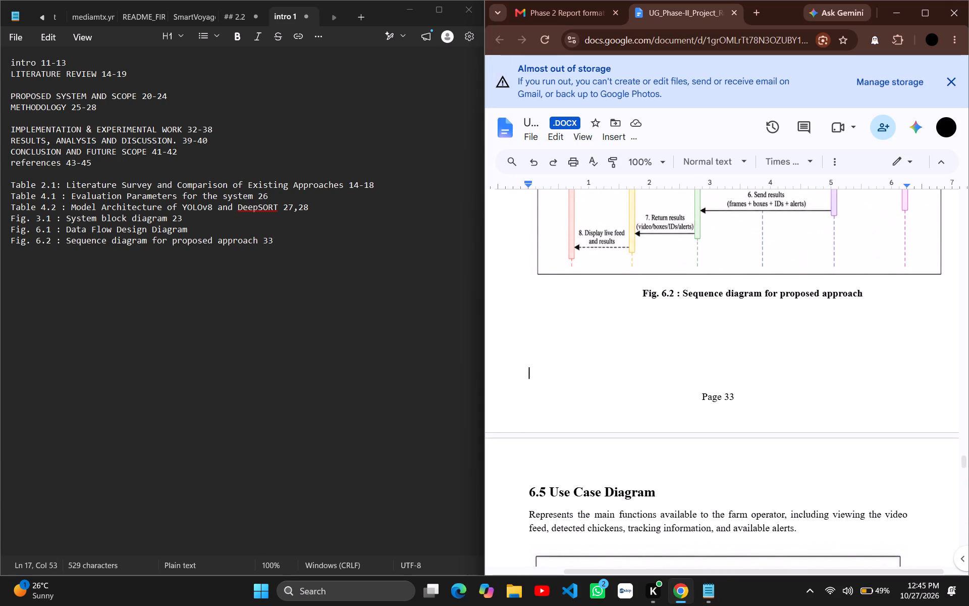
scroll(569, 425, down, 4)
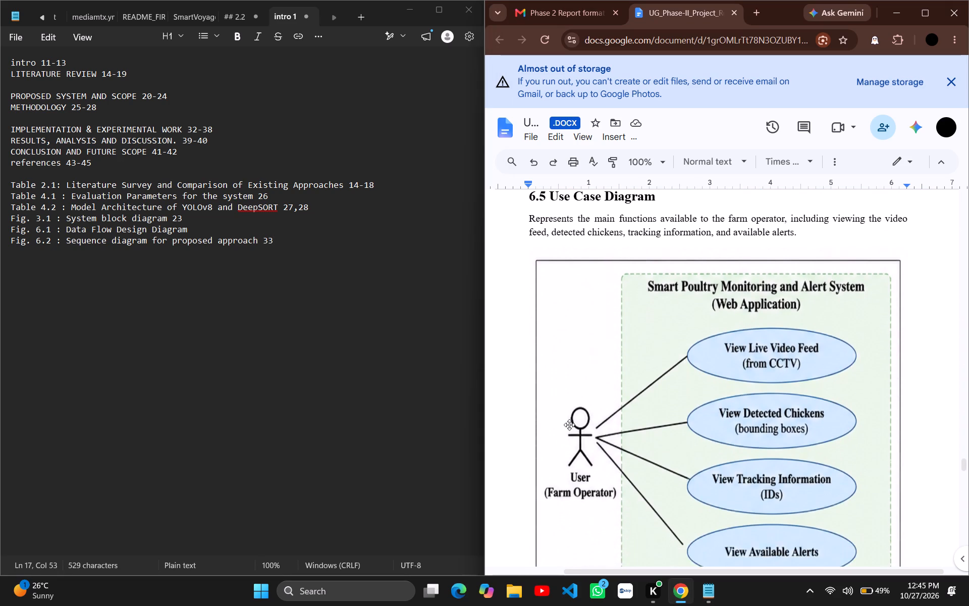
scroll(569, 425, down, 1)
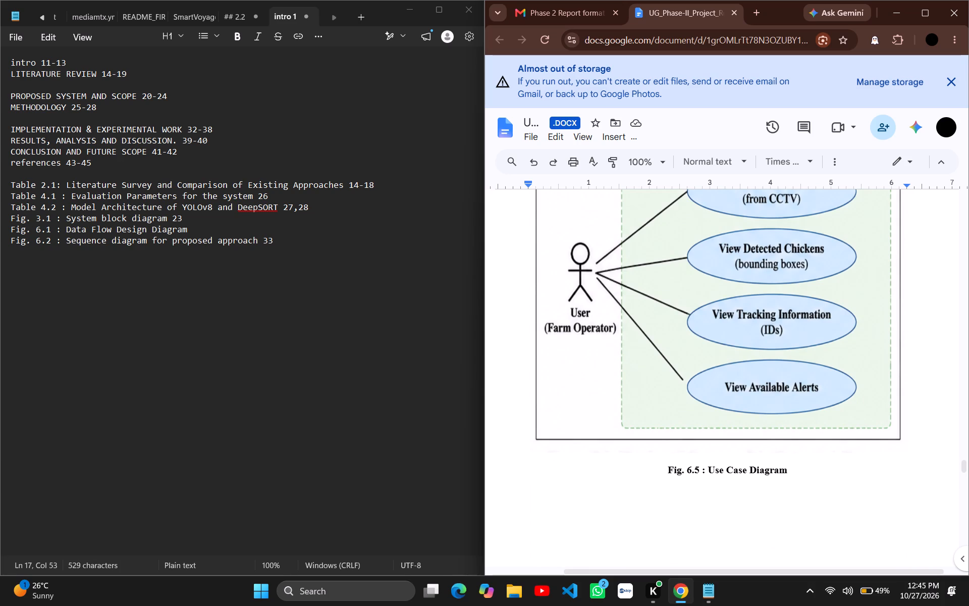
click(698, 467)
key(BackSpace)
key(3)
Copy the Fig. 6.3 Use Case Diagram caption into the Notepad list below the Fig. 6.2 entry, with page number 34.
scroll(769, 474, up, 1)
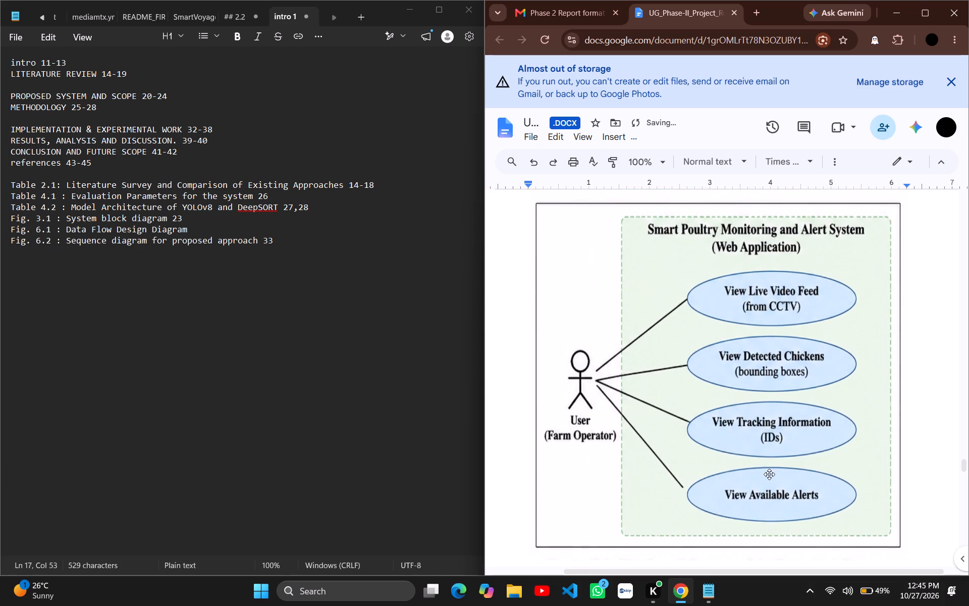
scroll(769, 474, up, 2)
scroll(769, 474, down, 1)
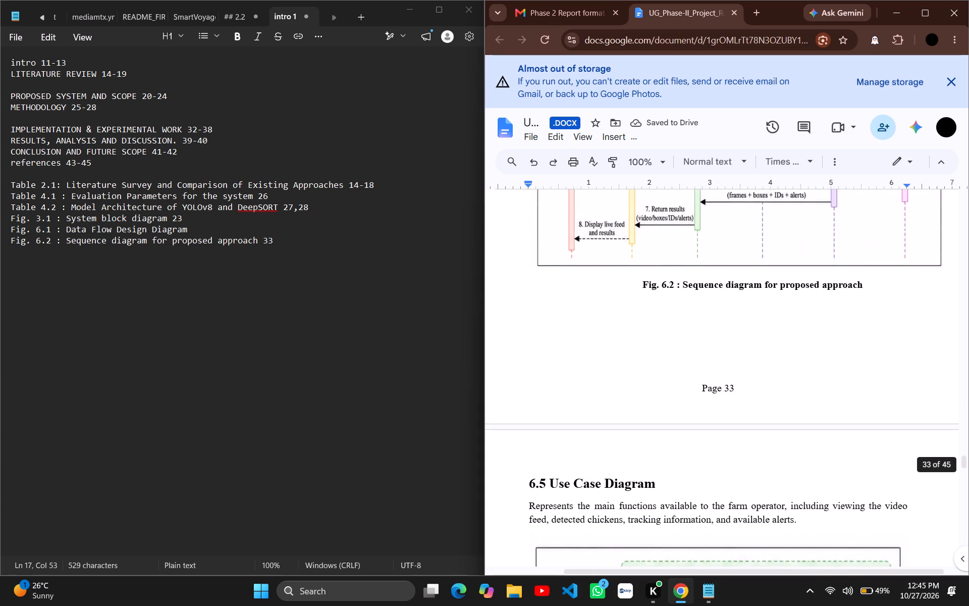
scroll(769, 474, down, 3)
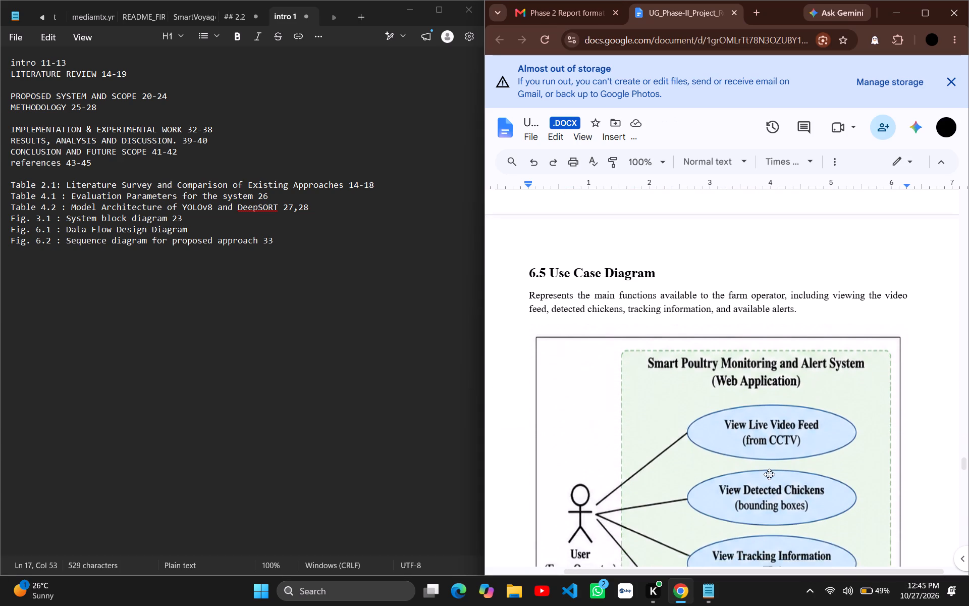
scroll(769, 474, down, 3)
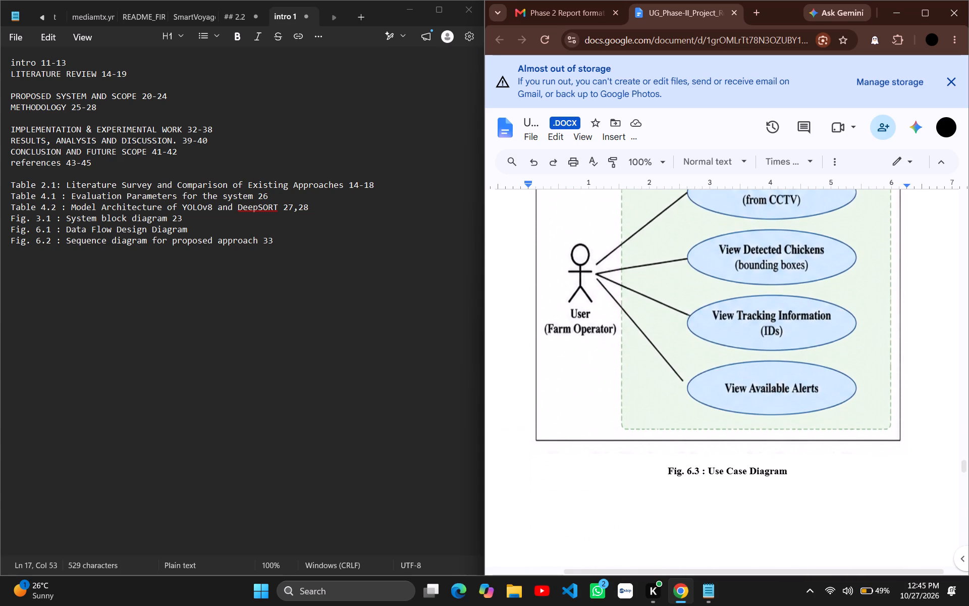
drag(790, 471, 720, 465)
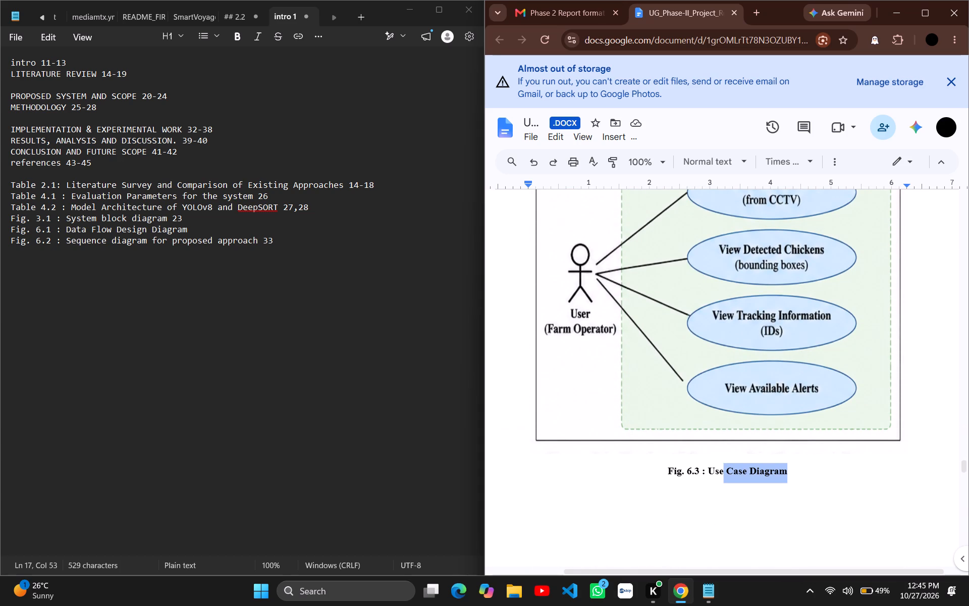
drag(720, 465, 666, 467)
key(ctrl+c)
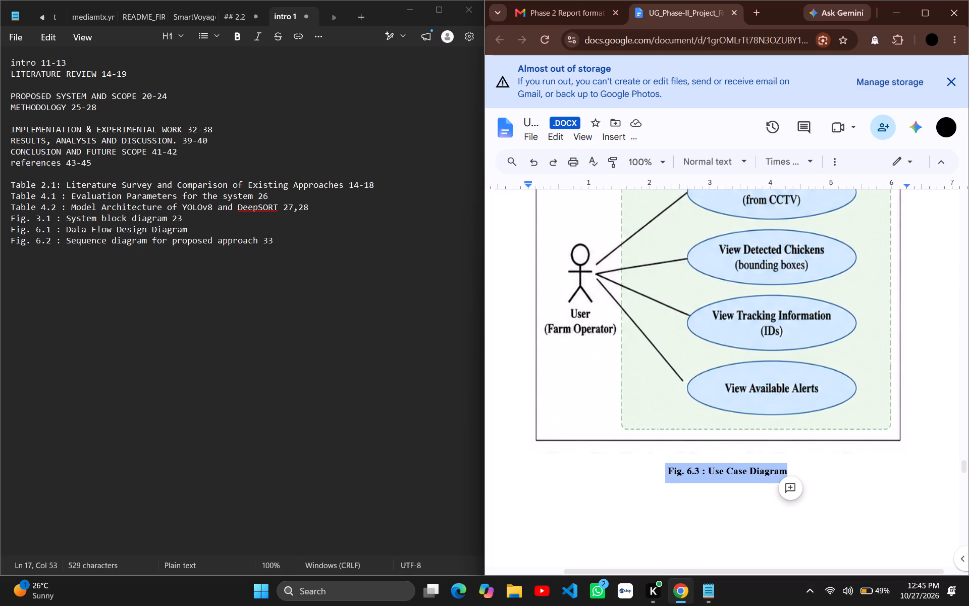
click(276, 241)
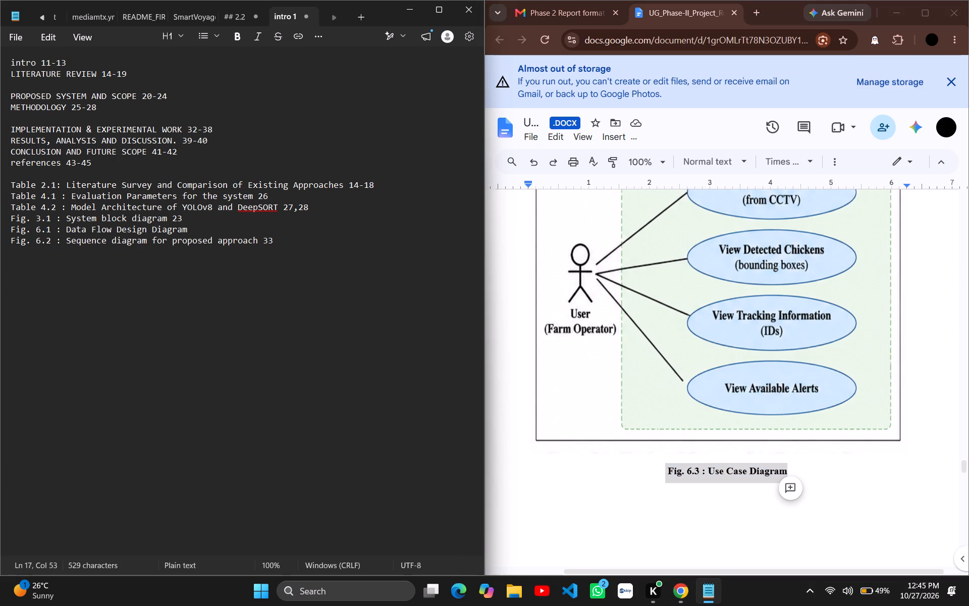
key(Return)
key(ctrl+v)
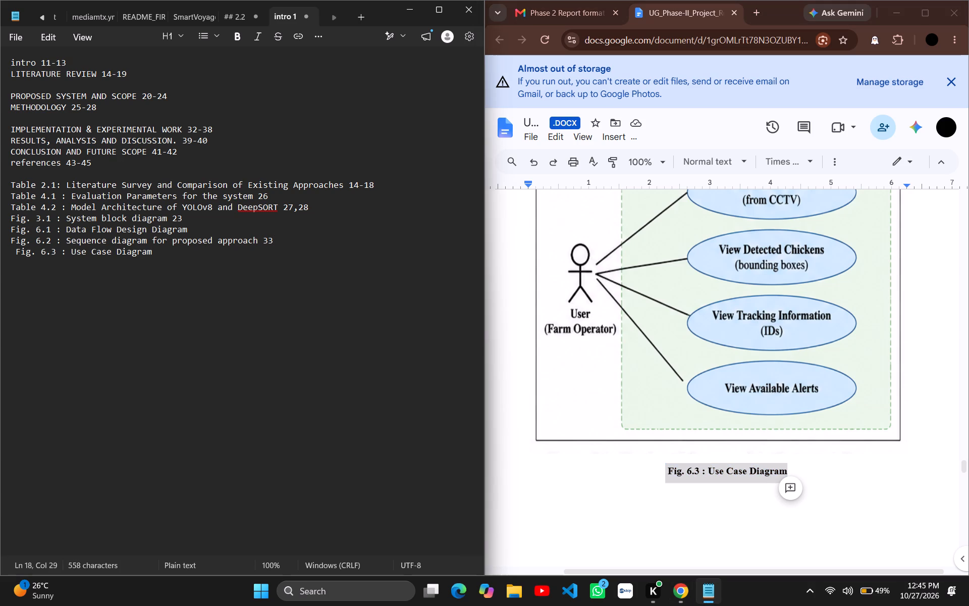
key(space)
text(34)
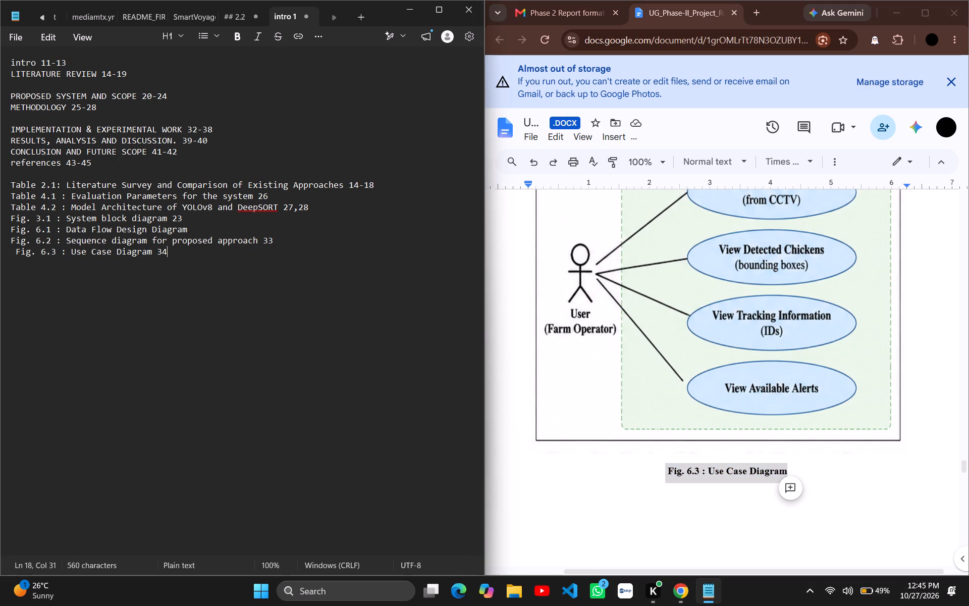
Renumber the Experimental Setup / Test Cases table caption in section 6.6 of the report as Table 6.1.
click(690, 469)
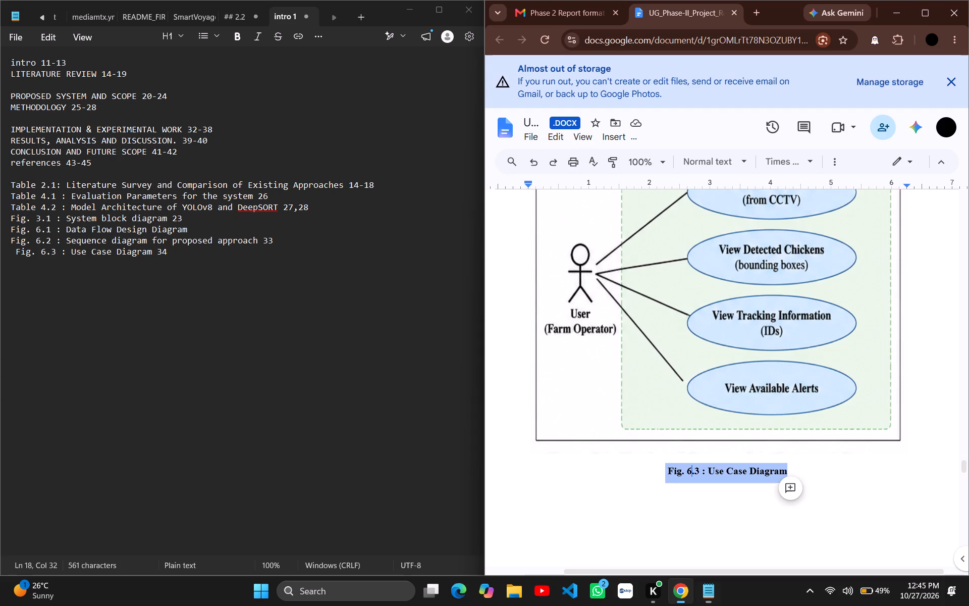
scroll(690, 469, down, 3)
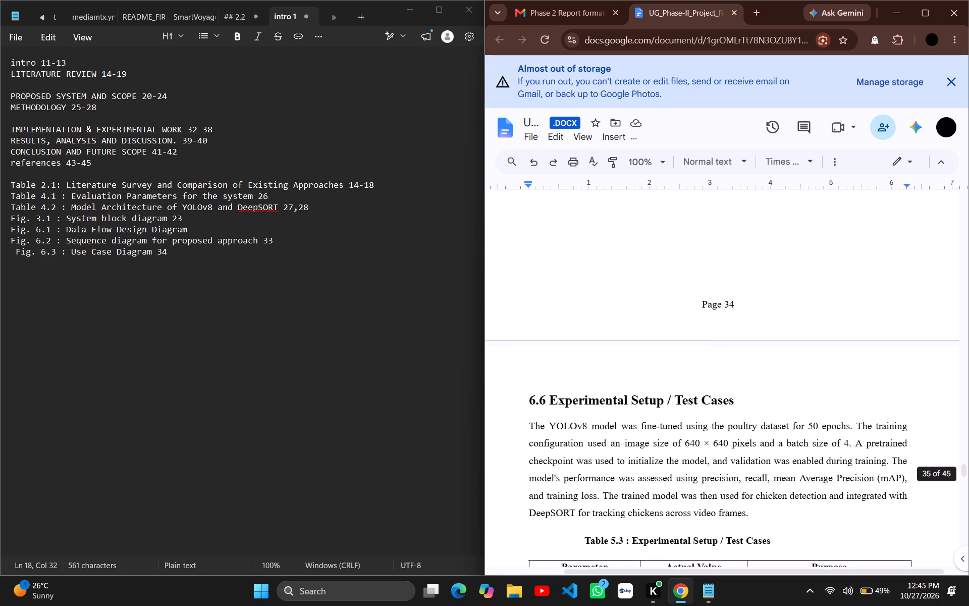
scroll(690, 469, down, 1)
scroll(690, 469, up, 1)
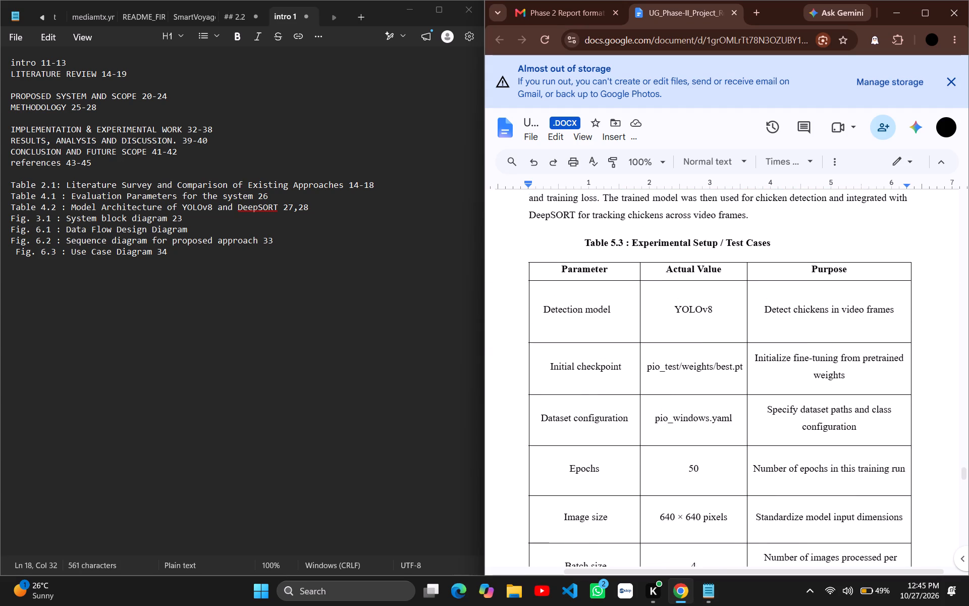
scroll(690, 469, up, 2)
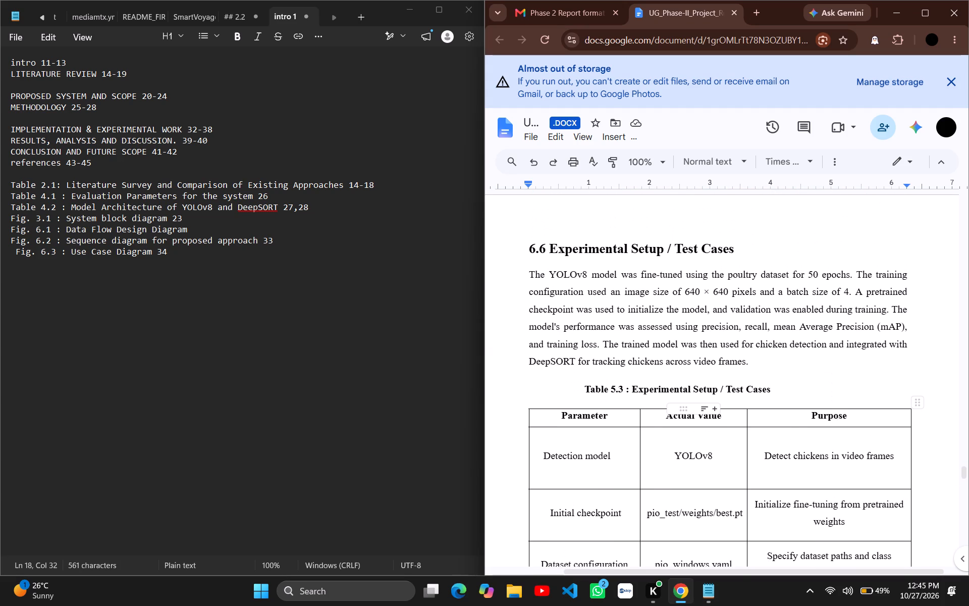
scroll(655, 413, up, 2)
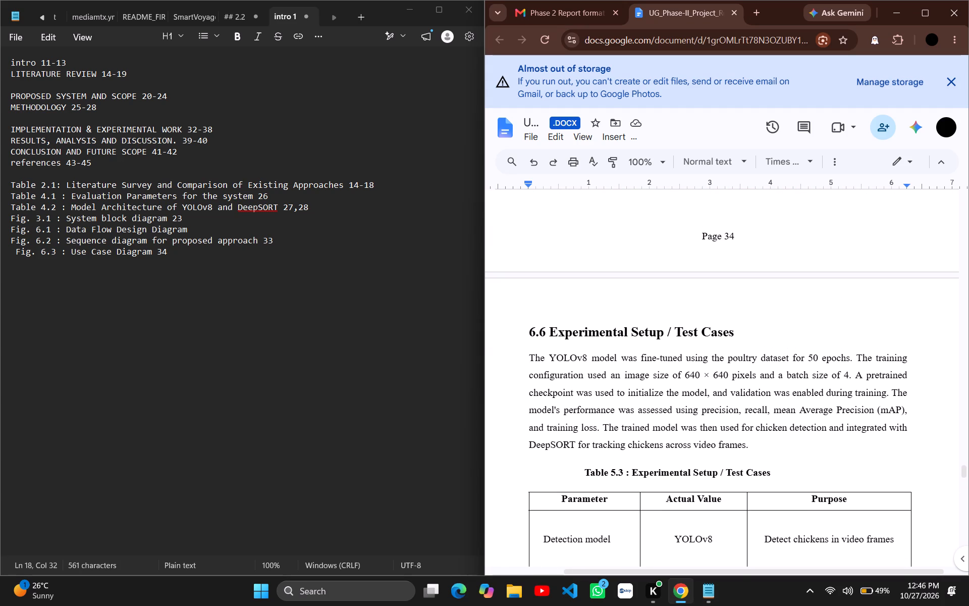
click(624, 471)
key(BackSpace)
key(BackSpace)
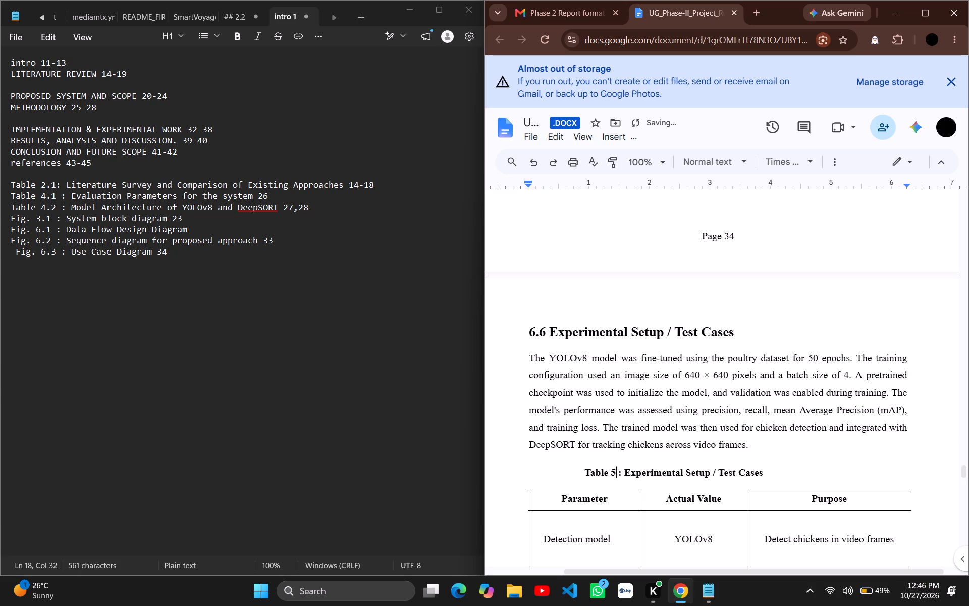
key(BackSpace)
text(6.1)
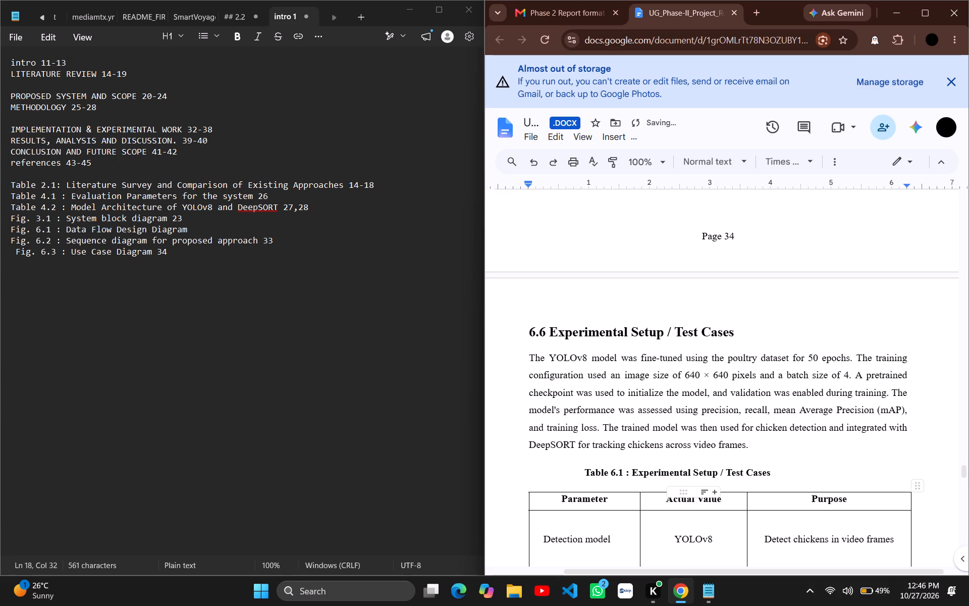
Copy the Table 6.1 Experimental Setup / Test Cases caption into the Notepad list on a new line below the Table 4.2 entry.
click(771, 473)
drag(771, 473, 627, 485)
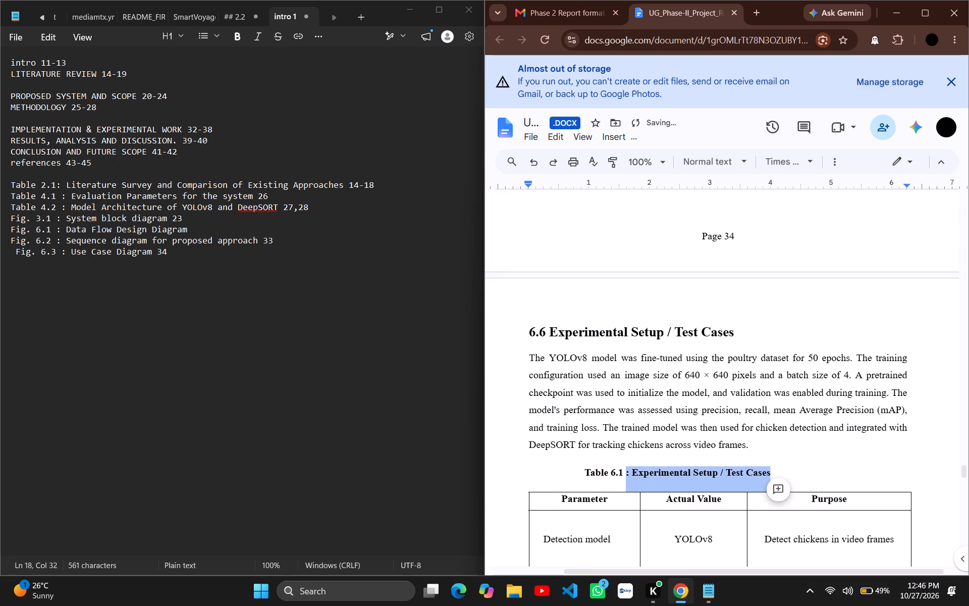
click(584, 474)
drag(584, 474, 650, 467)
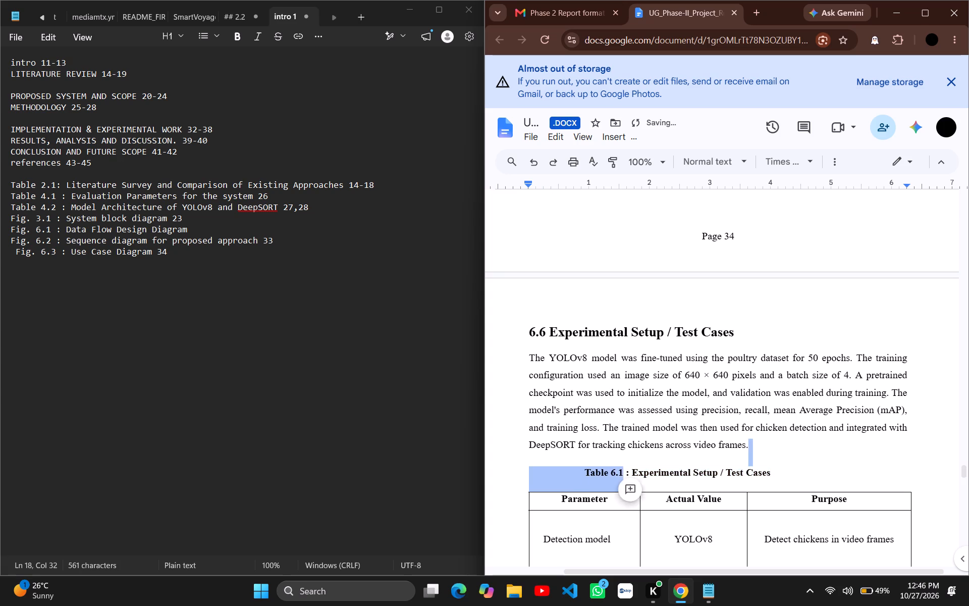
drag(650, 467, 755, 471)
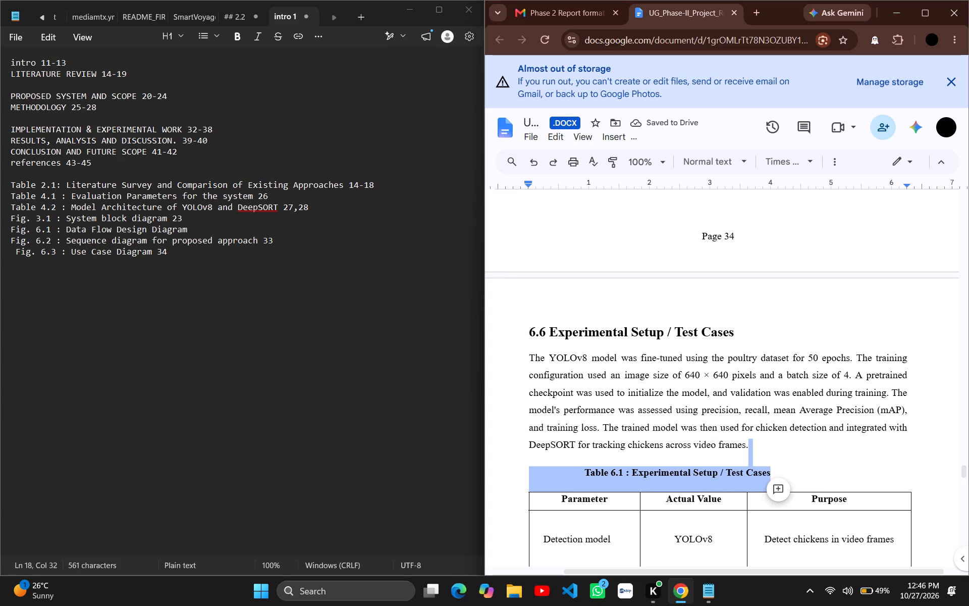
key(ctrl+c)
click(173, 256)
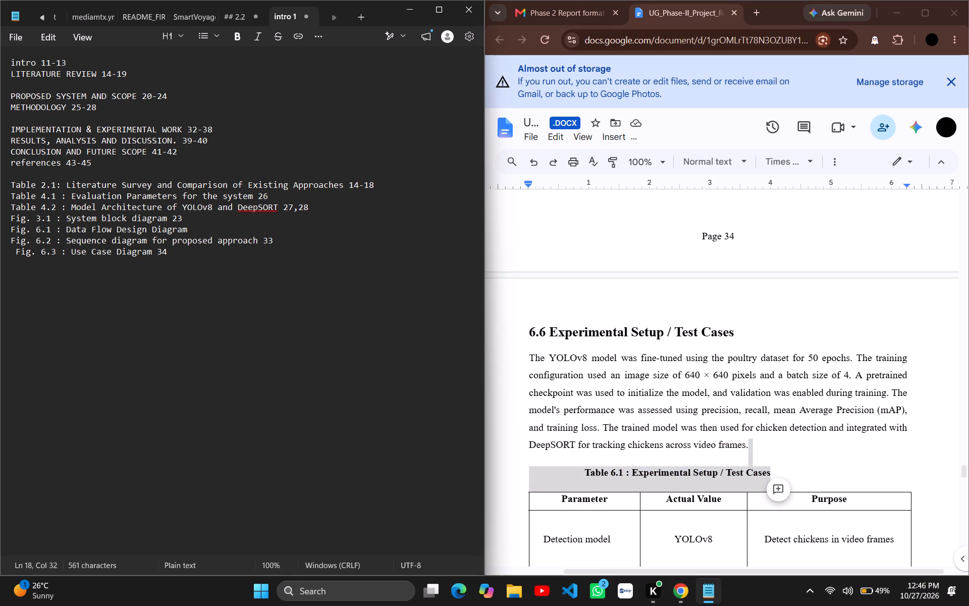
click(313, 208)
key(Return)
key(ctrl+v)
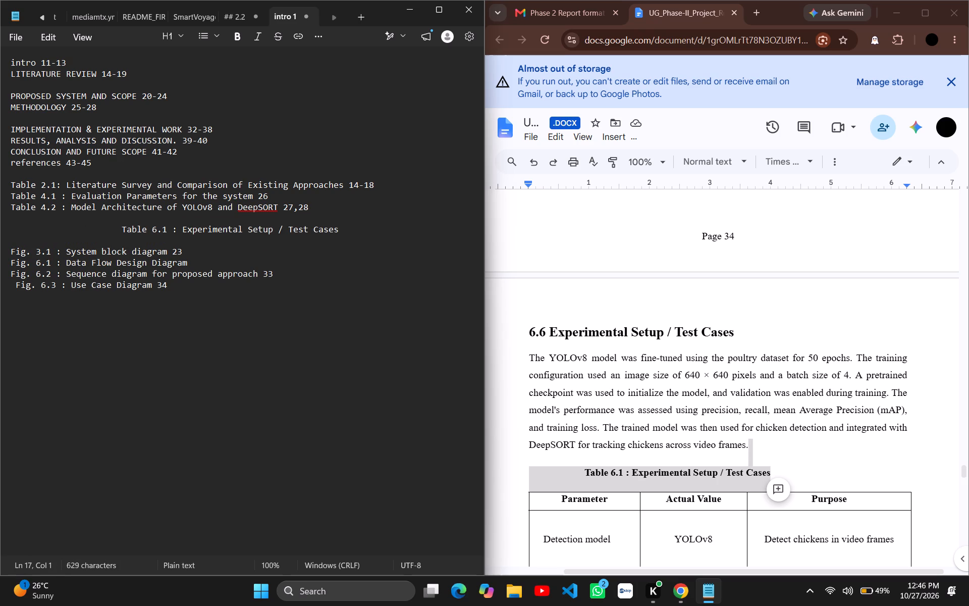
Add the page numbers 35,36 to the Table 6.1 Experimental Setup / Test Cases entry in the Notepad list.
click(347, 229)
key(space)
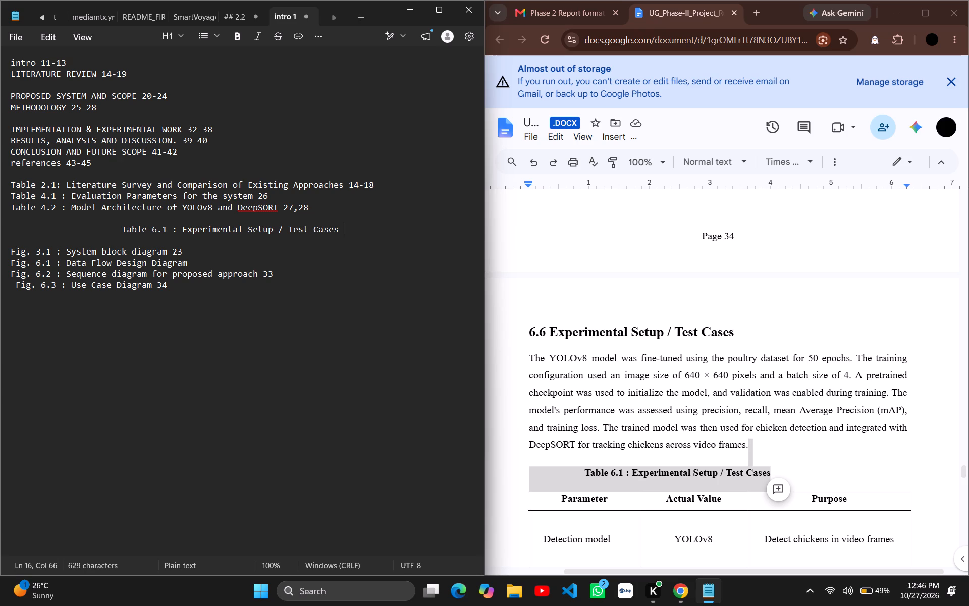
click(631, 479)
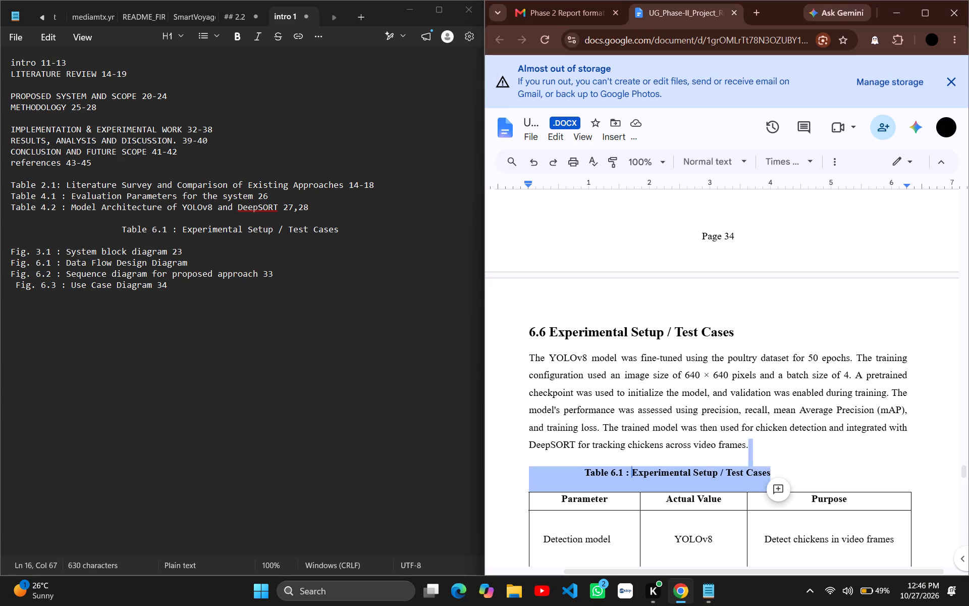
scroll(631, 479, down, 6)
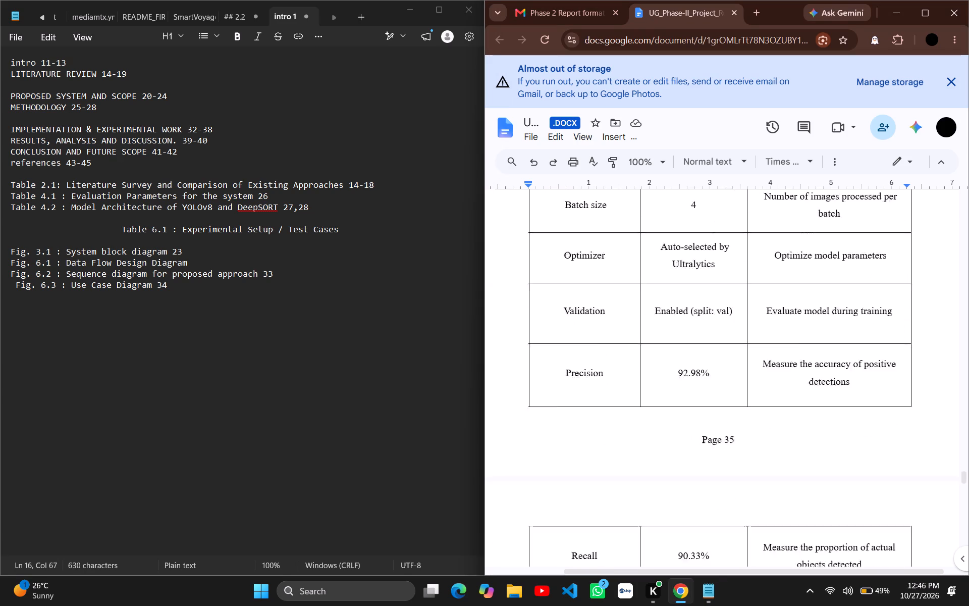
scroll(631, 479, down, 2)
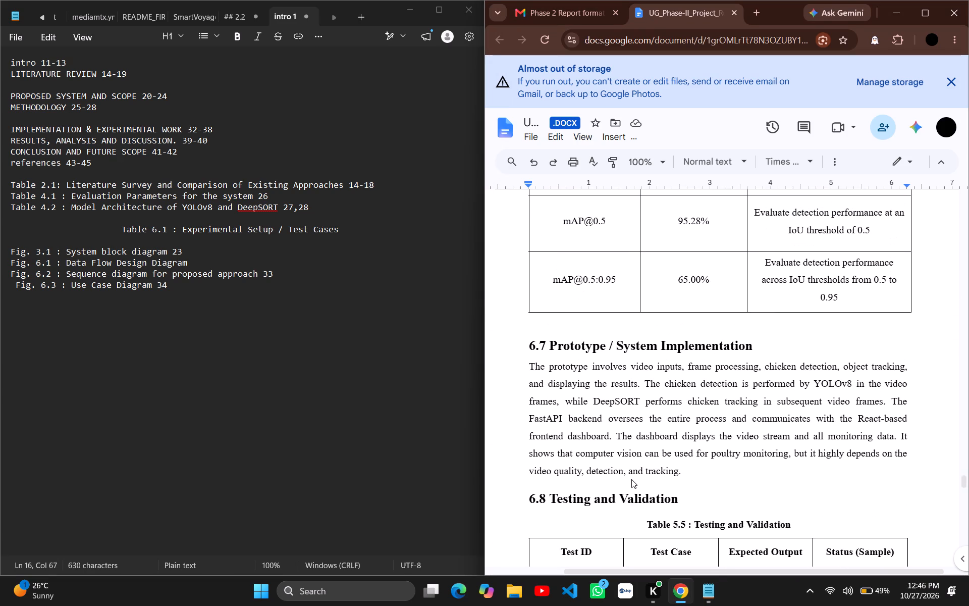
scroll(631, 479, down, 1)
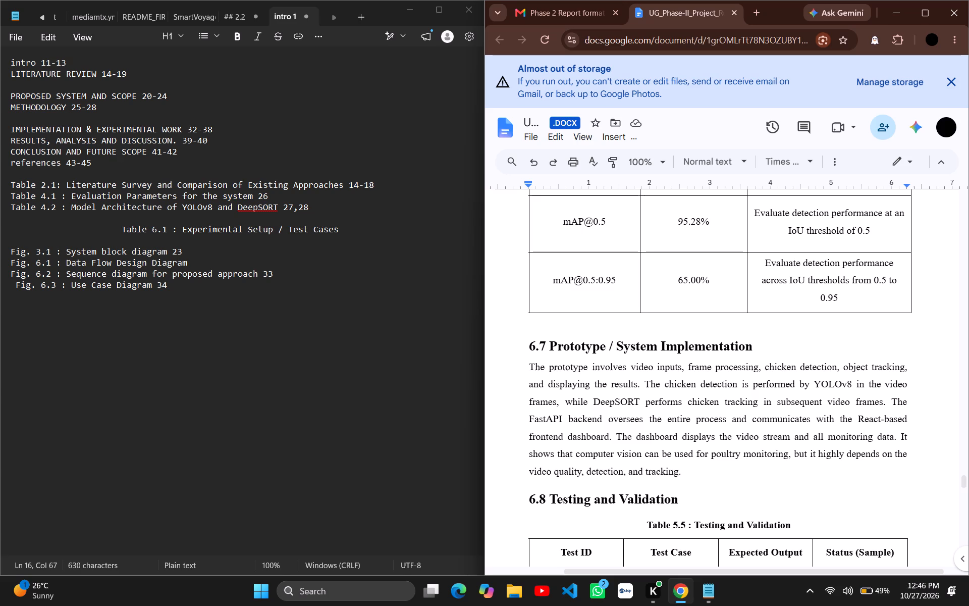
click(341, 229)
key(space)
text(35,36)
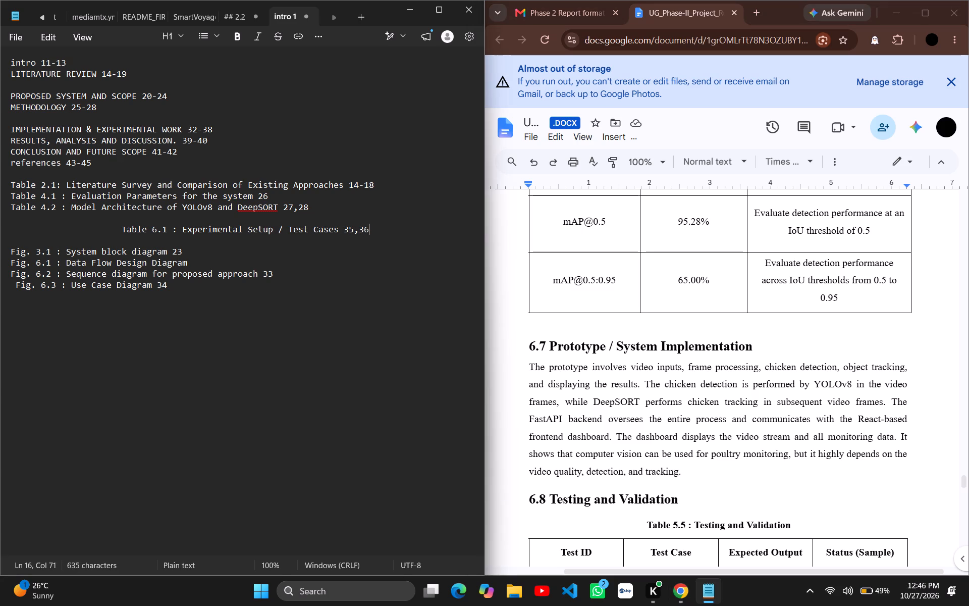
Renumber the Testing and Validation table caption in section 6.8 of the report as Table 6.2.
scroll(572, 363, down, 1)
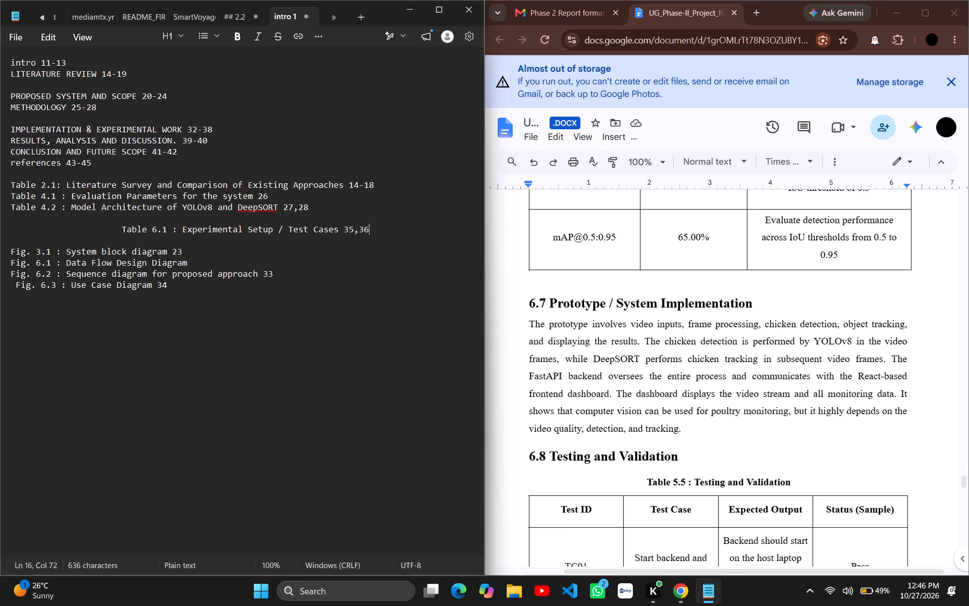
scroll(572, 363, down, 2)
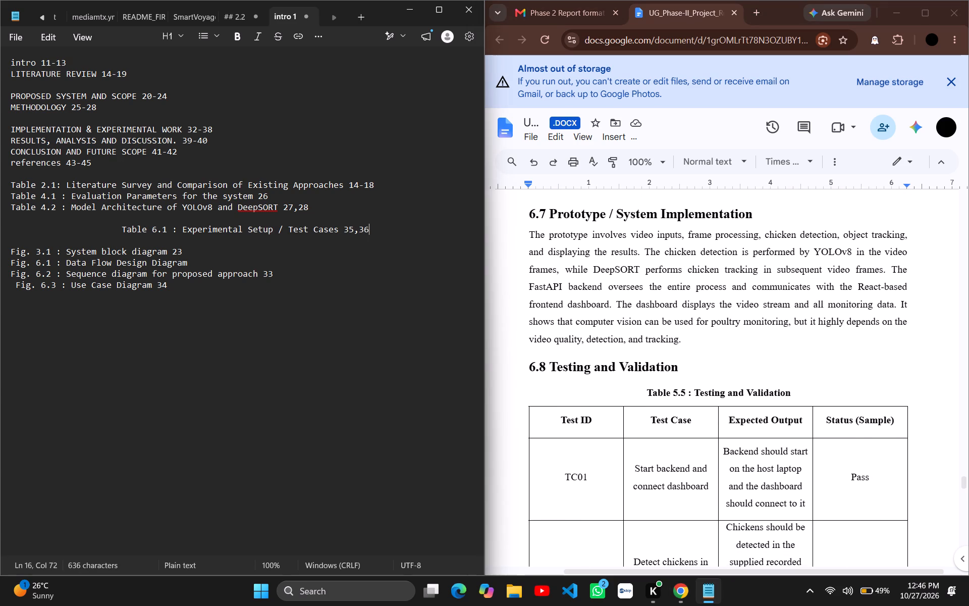
click(683, 391)
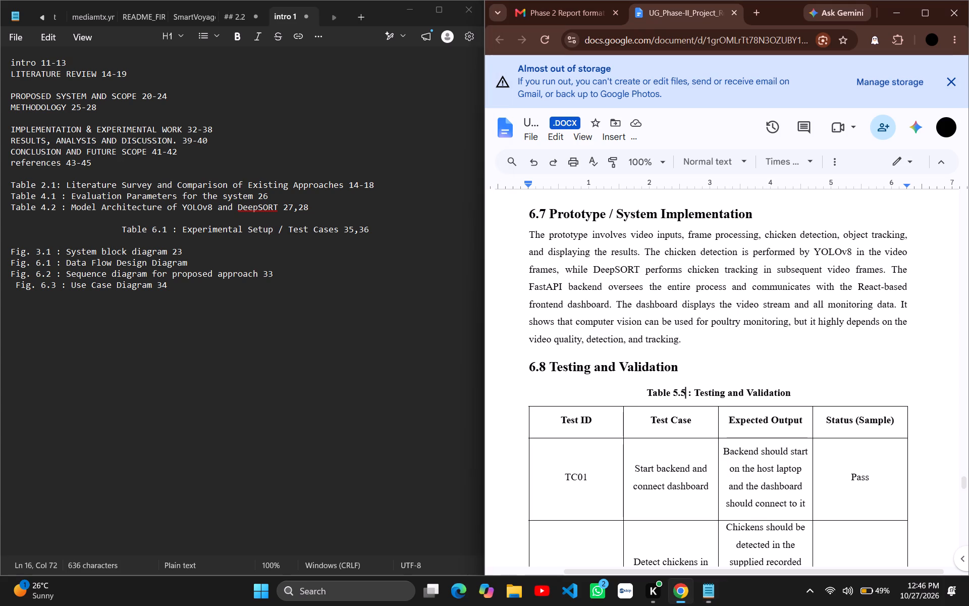
key(BackSpace)
key(BackSpace)
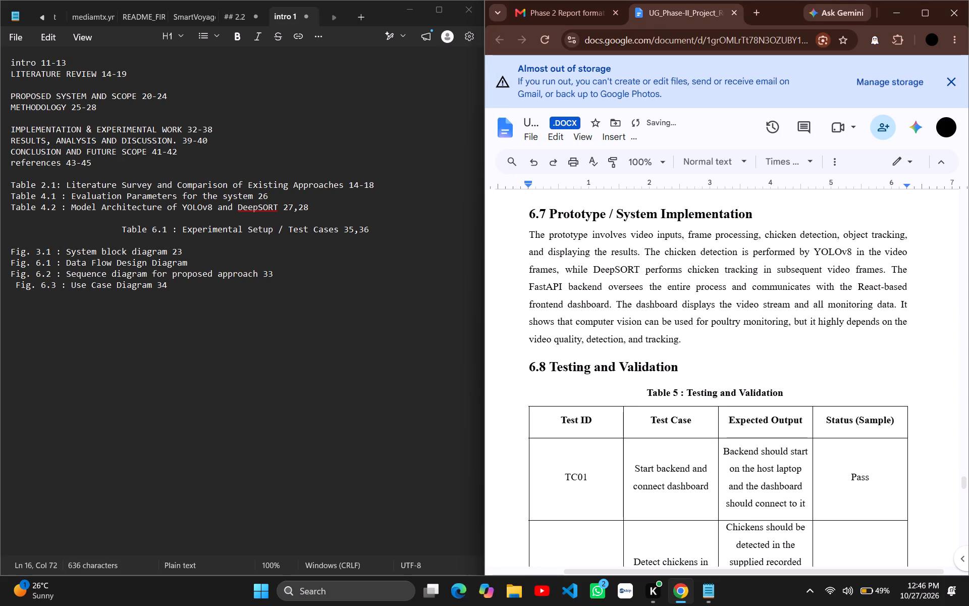
key(BackSpace)
text(6.2)
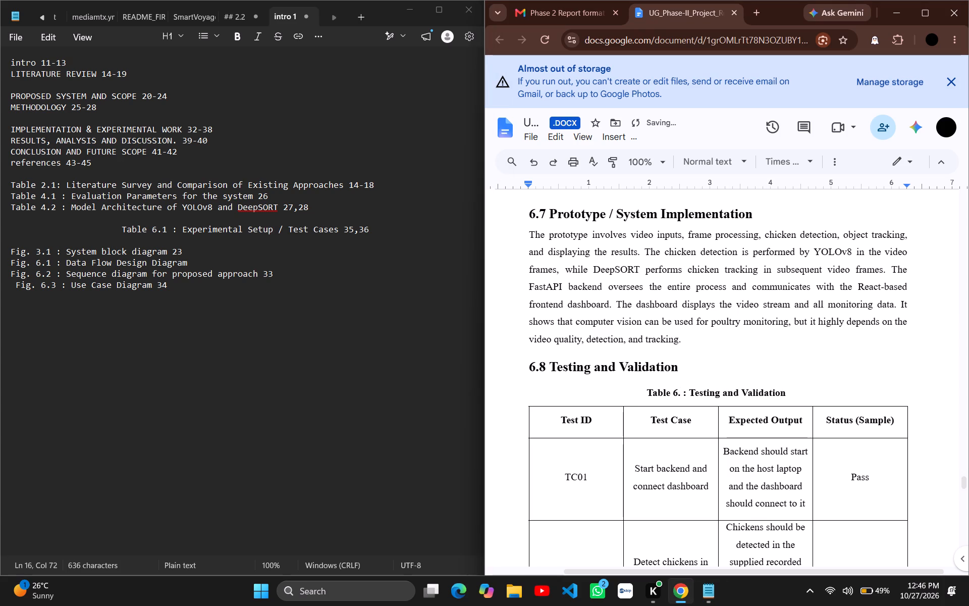
Copy the Table 6.2 Testing and Validation caption into the Notepad list on a new line below the Table 6.1 entry.
click(789, 392)
drag(789, 392, 652, 394)
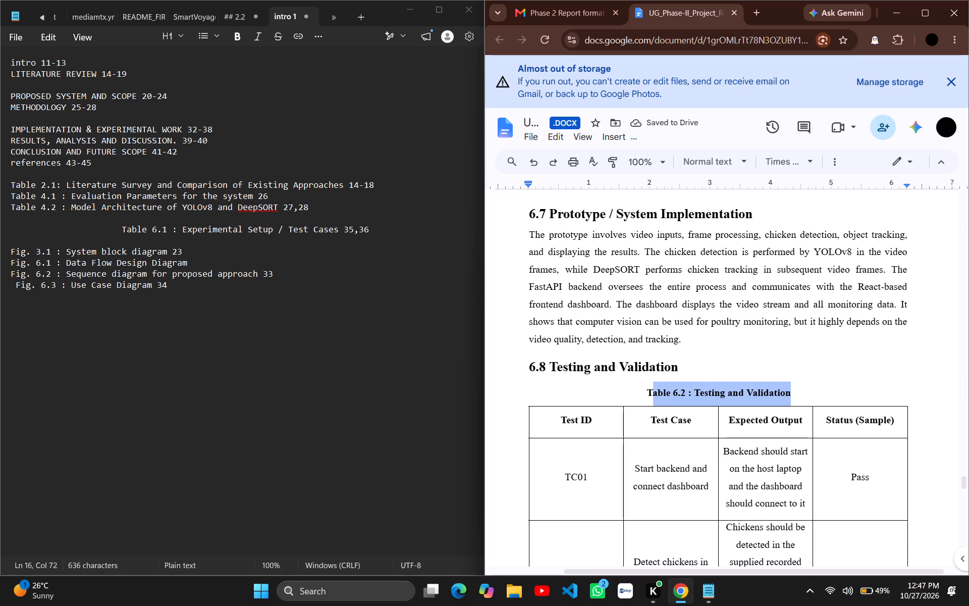
drag(652, 394, 648, 394)
key(ctrl+c)
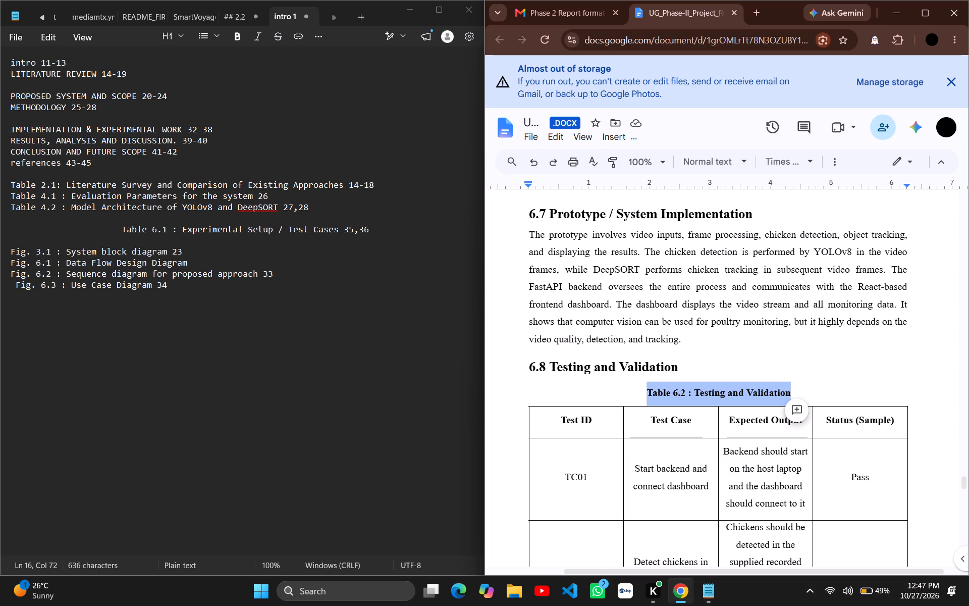
click(377, 229)
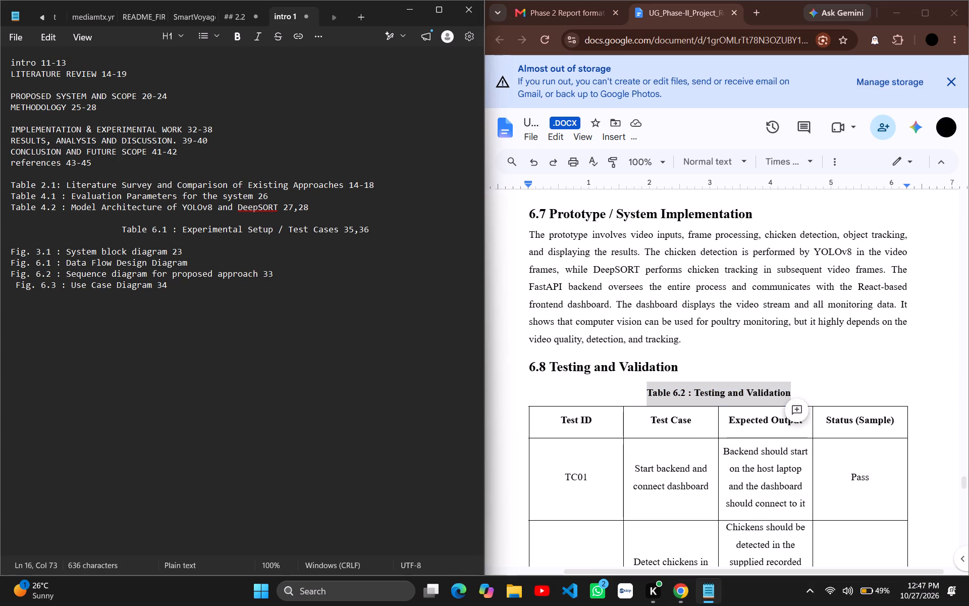
key(Return)
key(ctrl+v)
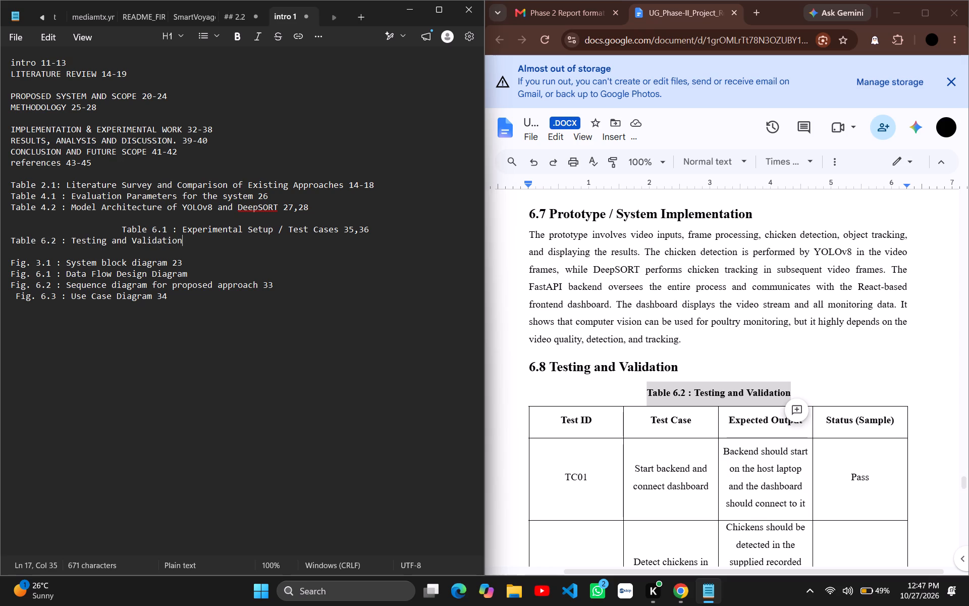
Remove the leading spaces before the Table 6.1 entry in the Notepad list so it starts at the line's beginning.
click(125, 231)
key(Left)
key(BackSpace)
key(BackSpace)
key(BackSpace)
key(BackSpace)
key(BackSpace)
key(BackSpace)
key(BackSpace)
key(BackSpace)
key(BackSpace)
key(BackSpace)
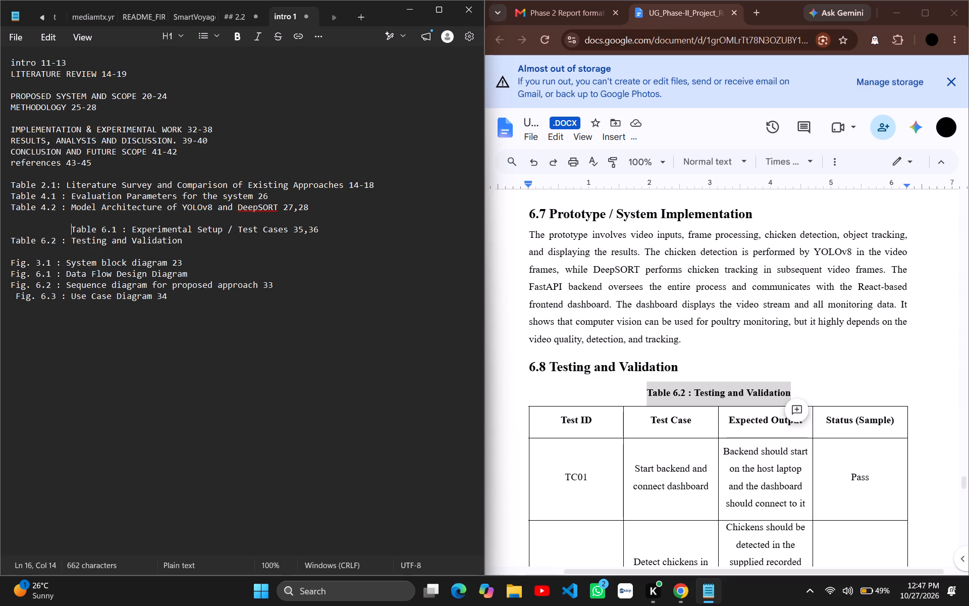
key(BackSpace)
key(BackSpace)
key(BackSpace)
key(BackSpace)
key(BackSpace)
key(BackSpace)
key(BackSpace)
key(BackSpace)
key(BackSpace)
key(BackSpace)
key(BackSpace)
key(BackSpace)
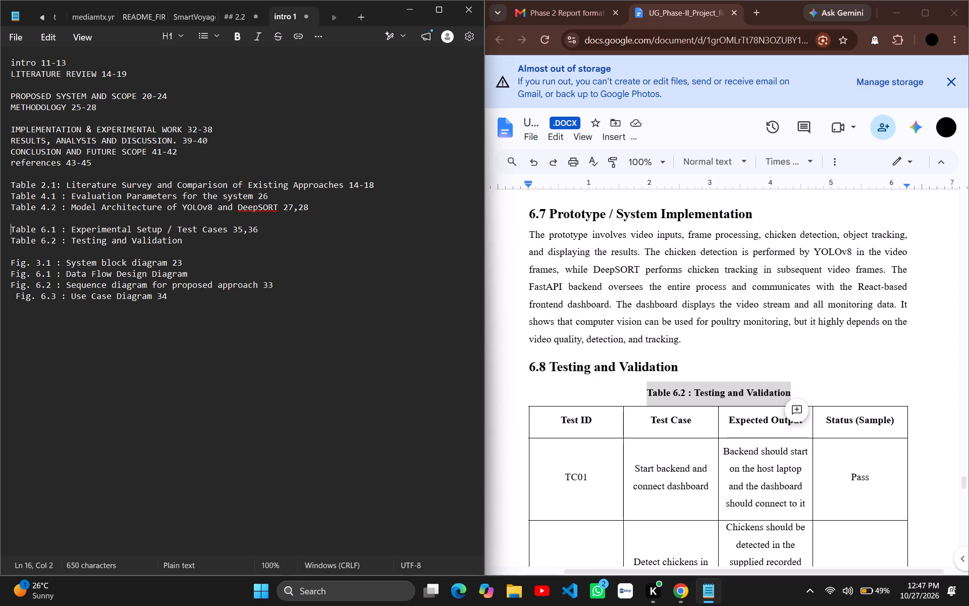
Add the page range 36-38 to the Table 6.2 Testing and Validation entry in the Notepad list.
click(188, 241)
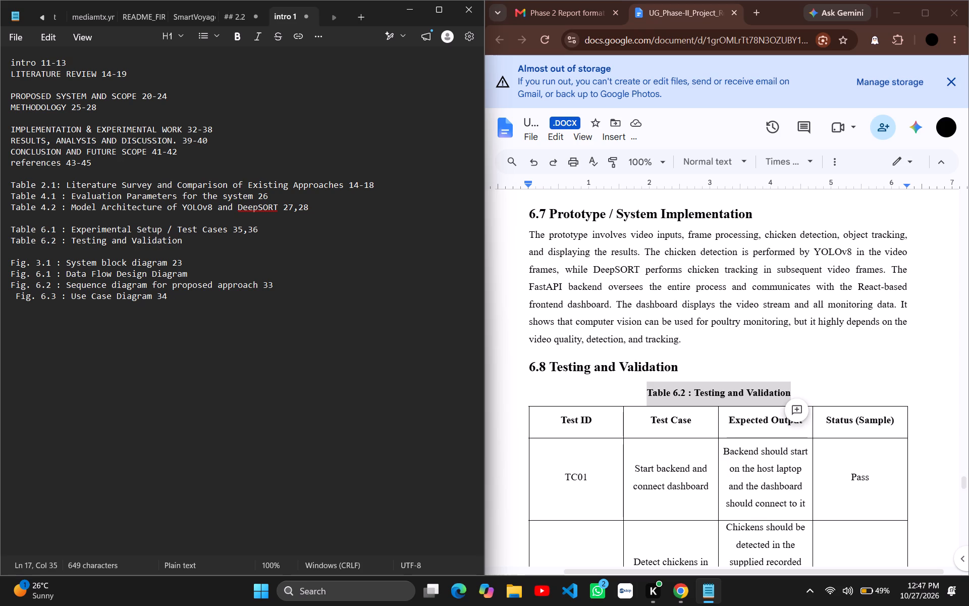
scroll(663, 362, down, 5)
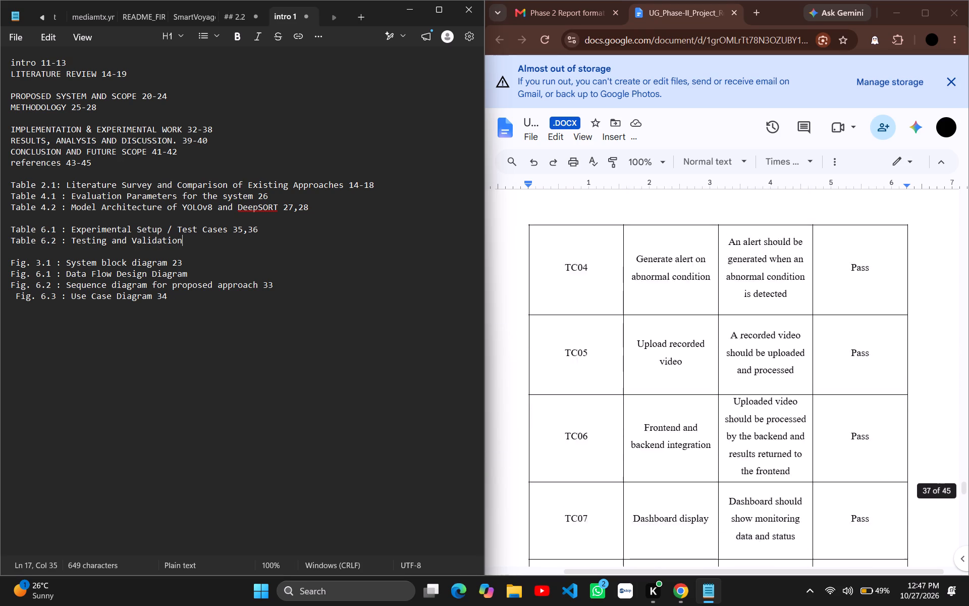
scroll(663, 362, down, 3)
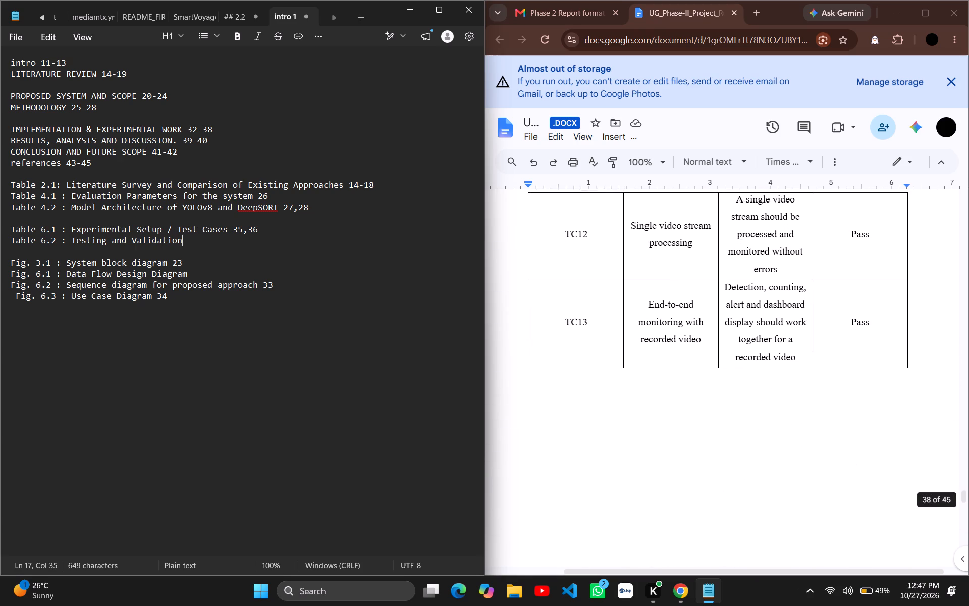
scroll(663, 362, down, 1)
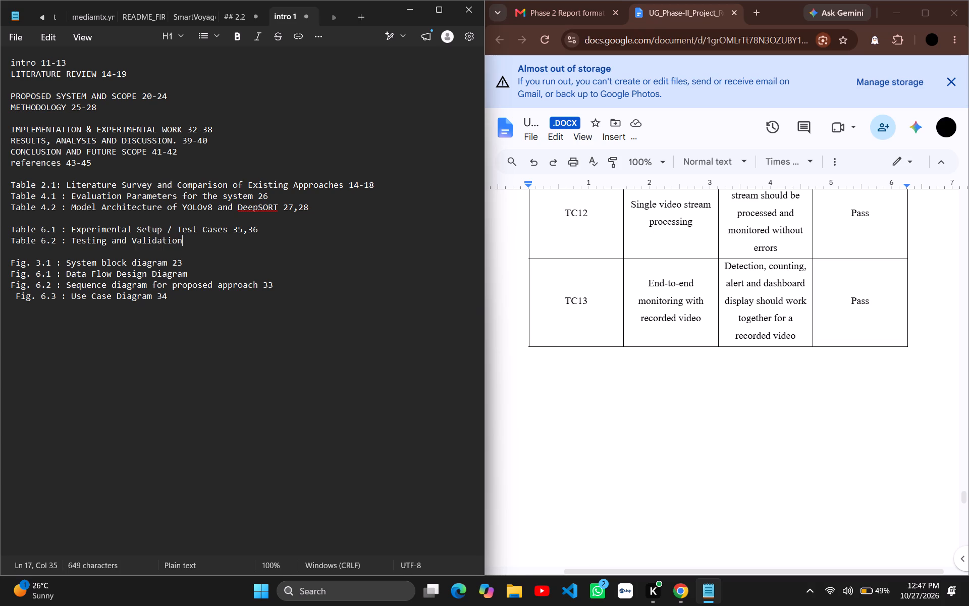
click(209, 245)
key(space)
text(36)
text(-38)
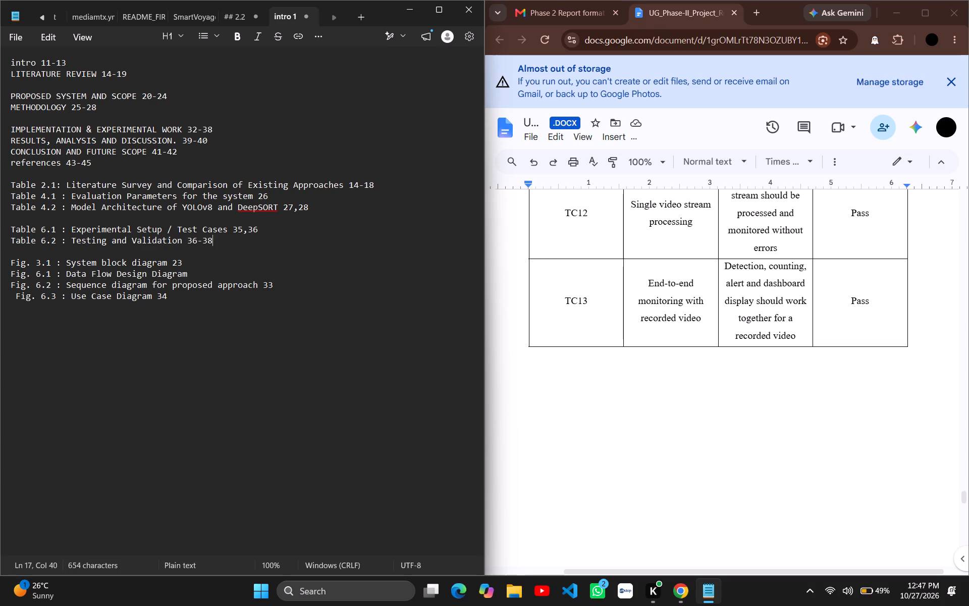
Add the indented caption "Table 7.1 : Results of the trained model" on a new line above the metrics table in section 7.1.
scroll(627, 387, down, 3)
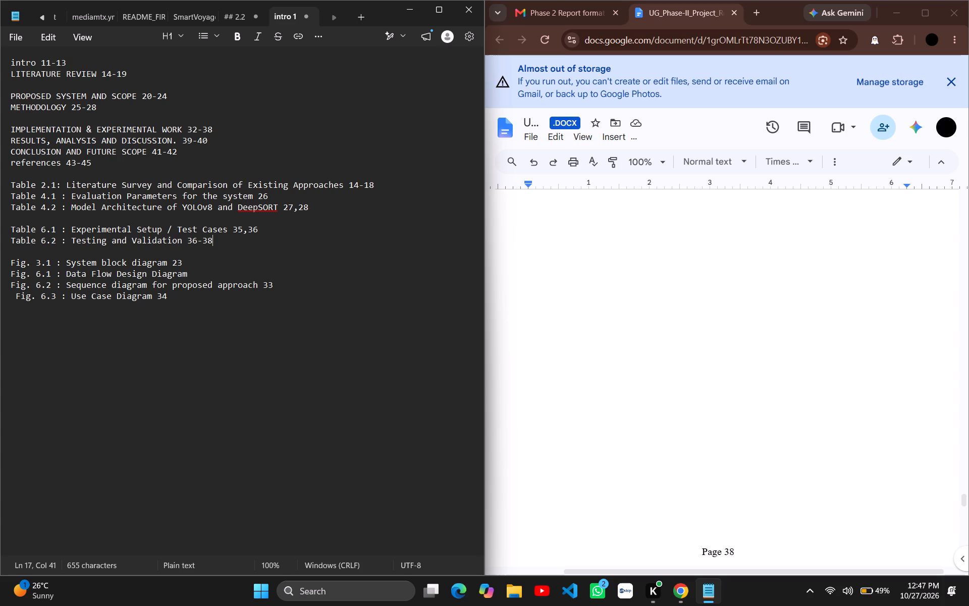
scroll(627, 387, down, 1)
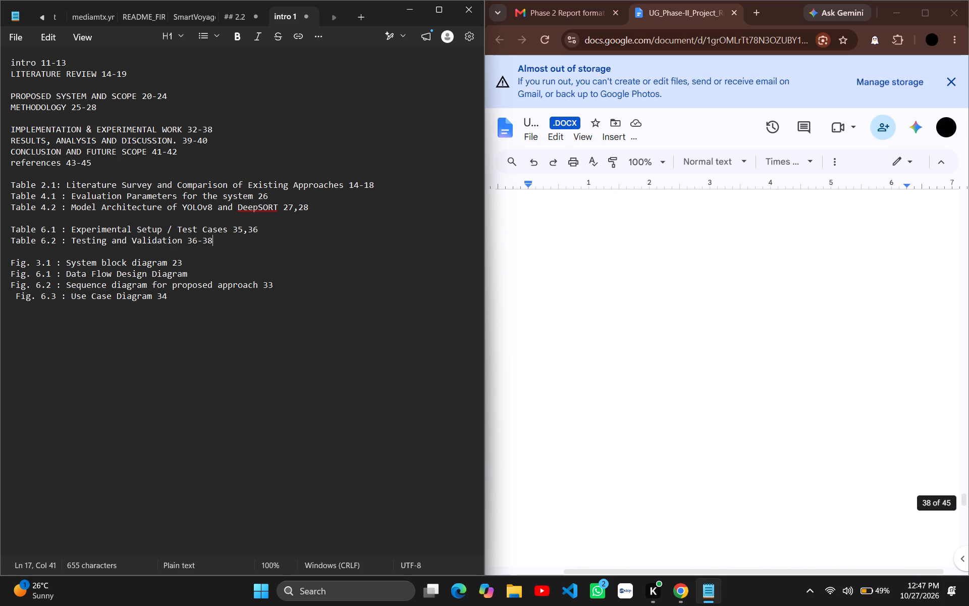
scroll(627, 387, up, 1)
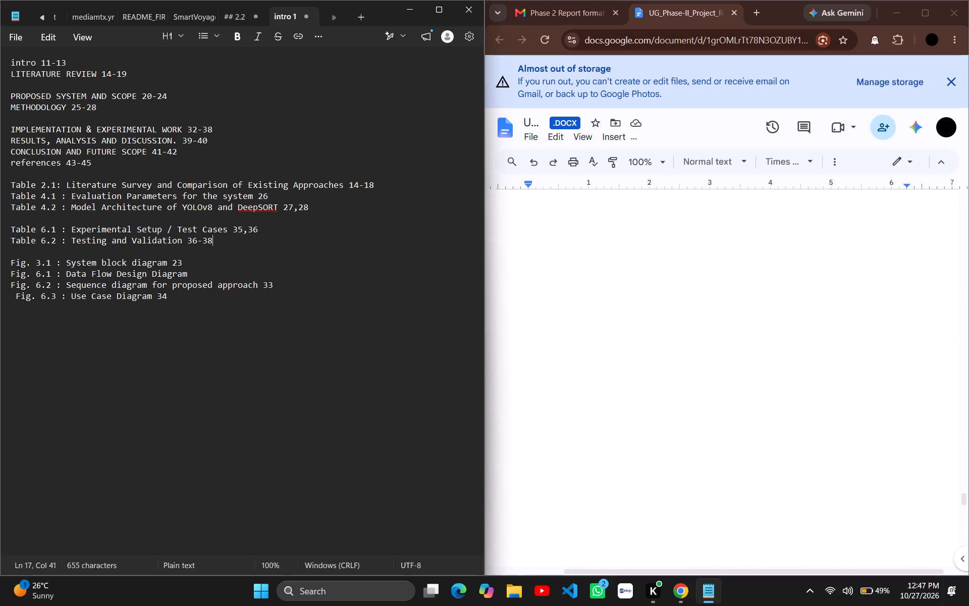
scroll(627, 387, up, 2)
scroll(627, 387, down, 3)
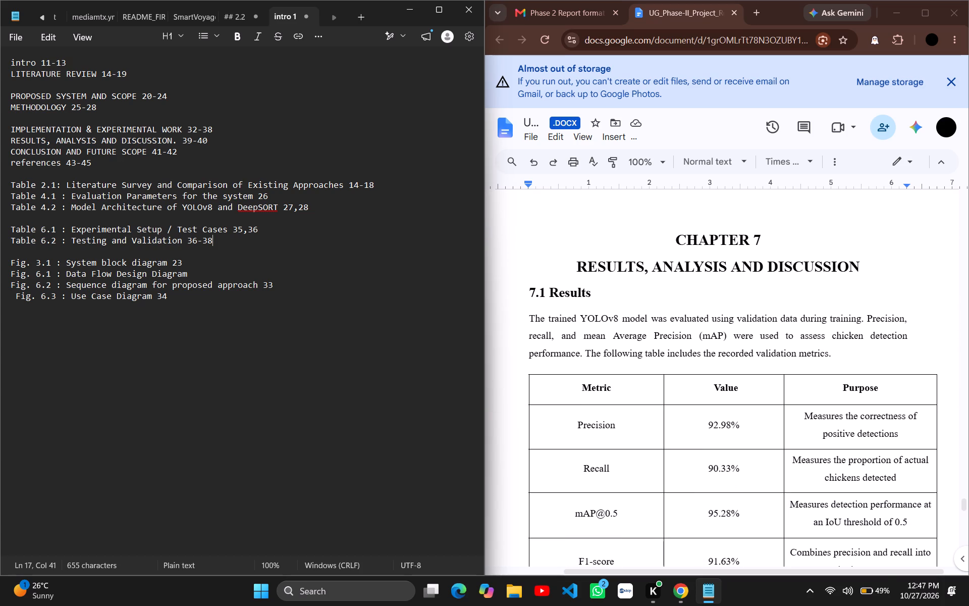
scroll(627, 387, down, 2)
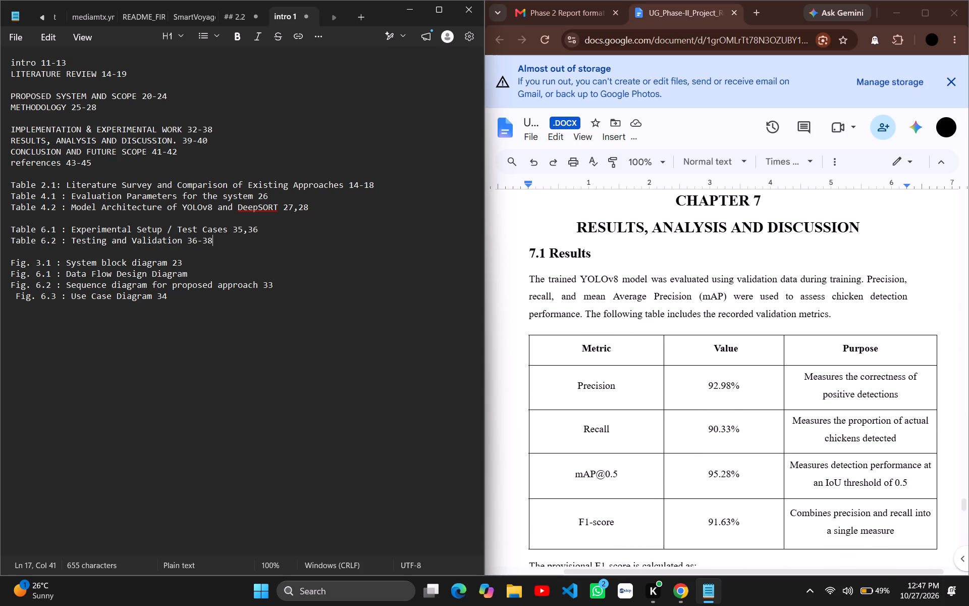
click(831, 317)
key(Return)
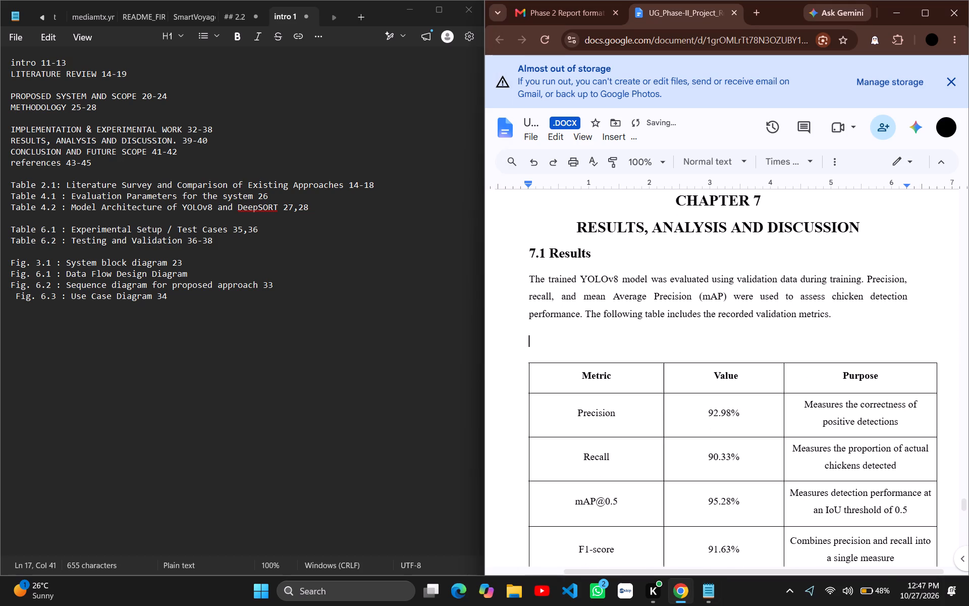
key(space)
key(space)
key(space)
key(space)
key(space)
key(space)
key(space)
key(space)
key(space)
key(space)
key(space)
key(space)
key(space)
key(space)
text(Tab)
text(le)
key(space)
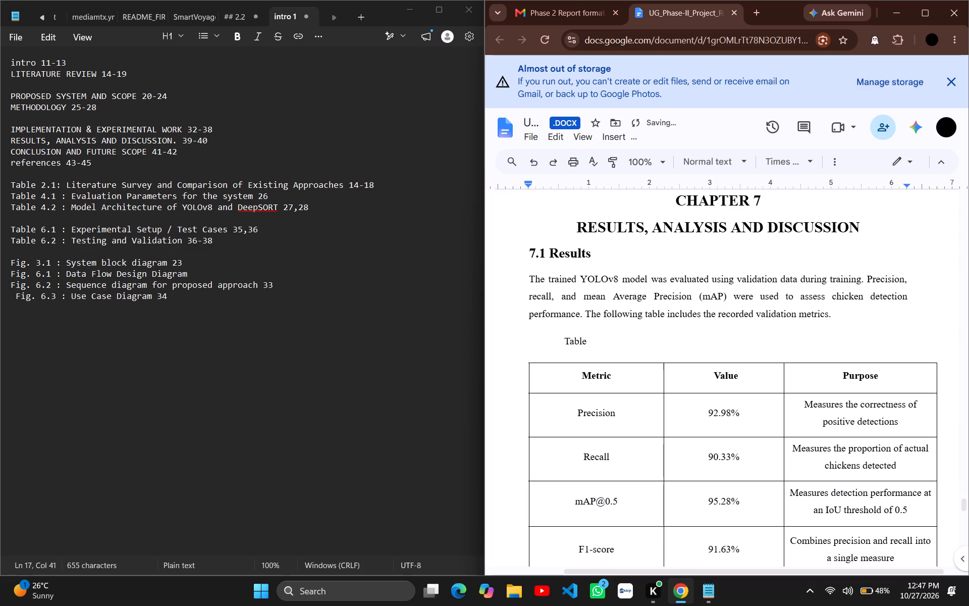
key(7)
key(period)
key(1)
key(space)
key(shift+colon)
key(space)
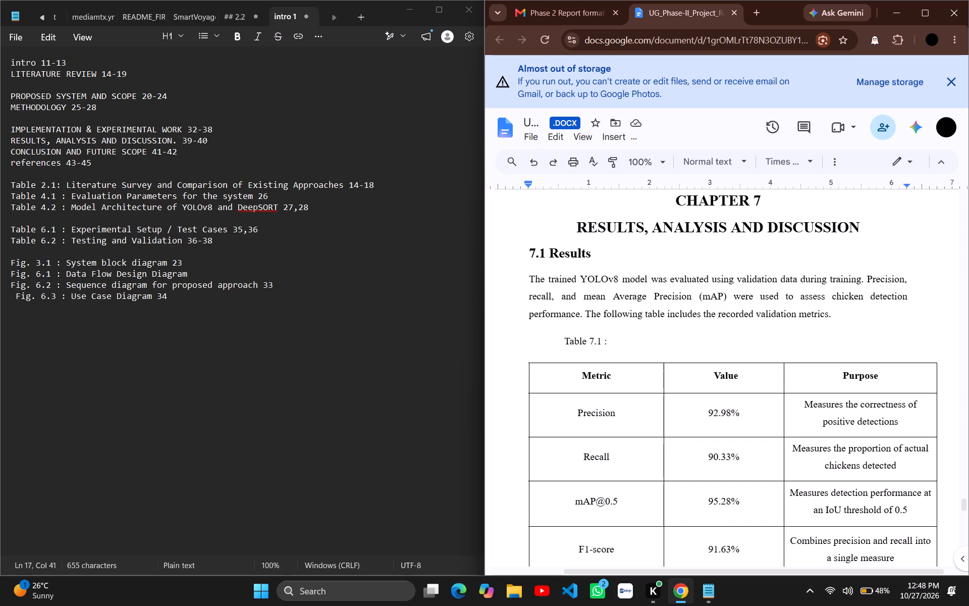
scroll(831, 317, down, 1)
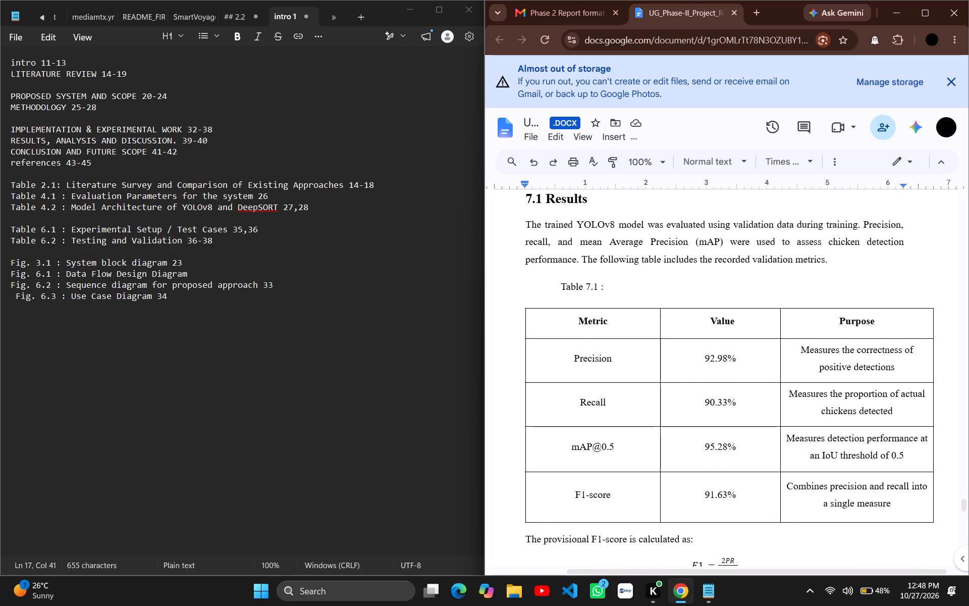
text(Results of the)
key(space)
text(trained)
key(space)
text(model)
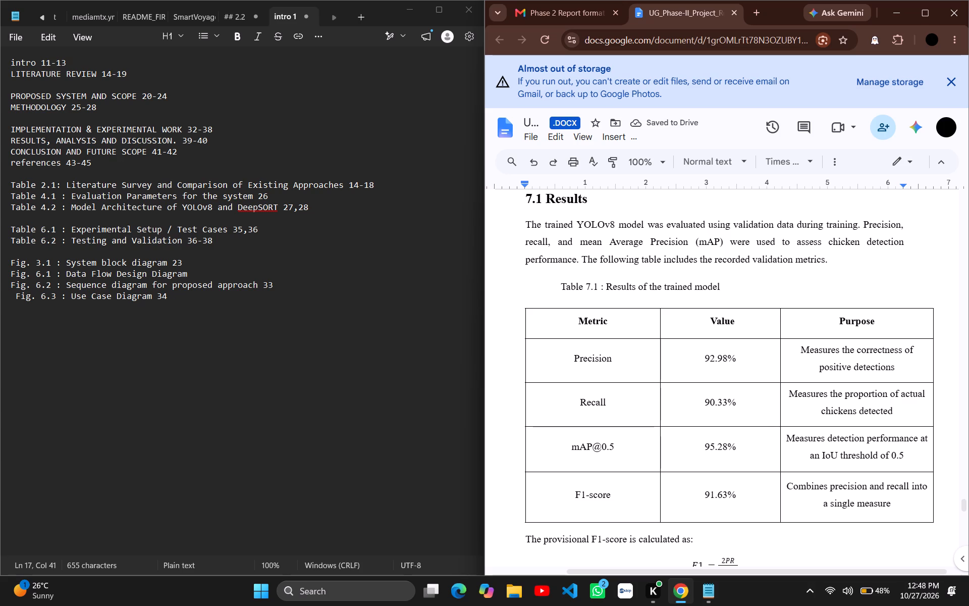
Copy the Table 7.1 caption into the Notepad list on a new line below the Table 6.2 entry.
drag(724, 286, 561, 286)
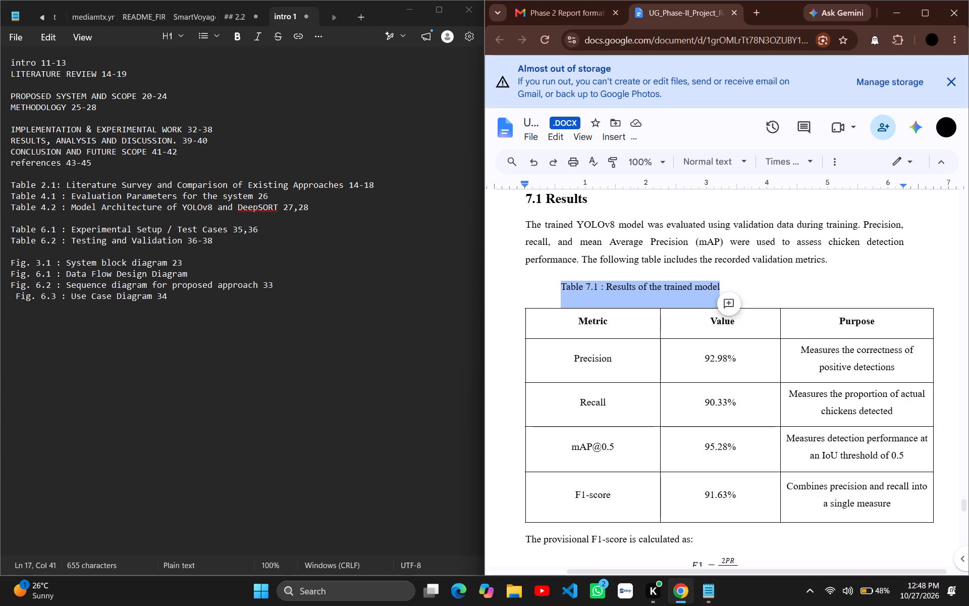
key(ctrl+c)
click(212, 240)
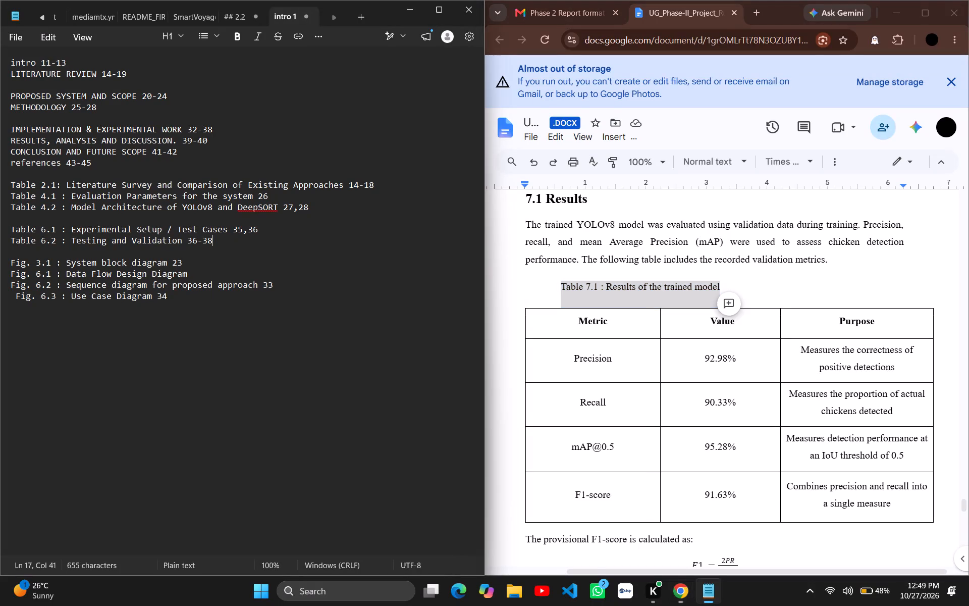
key(Return)
key(ctrl+v)
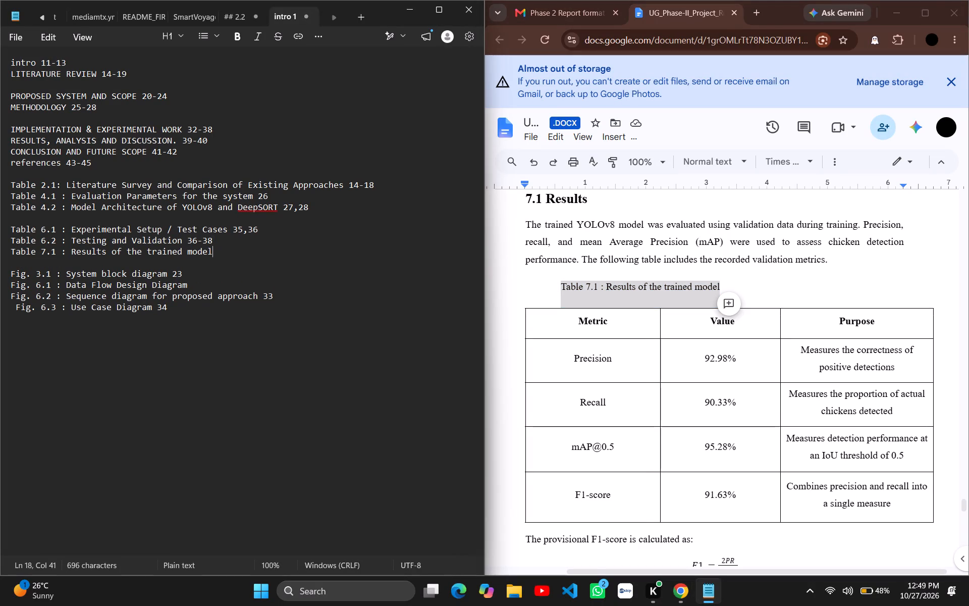
Indent the Table 7.1 caption in the report further with leading spaces so it sits roughly centred above the metrics table.
click(704, 296)
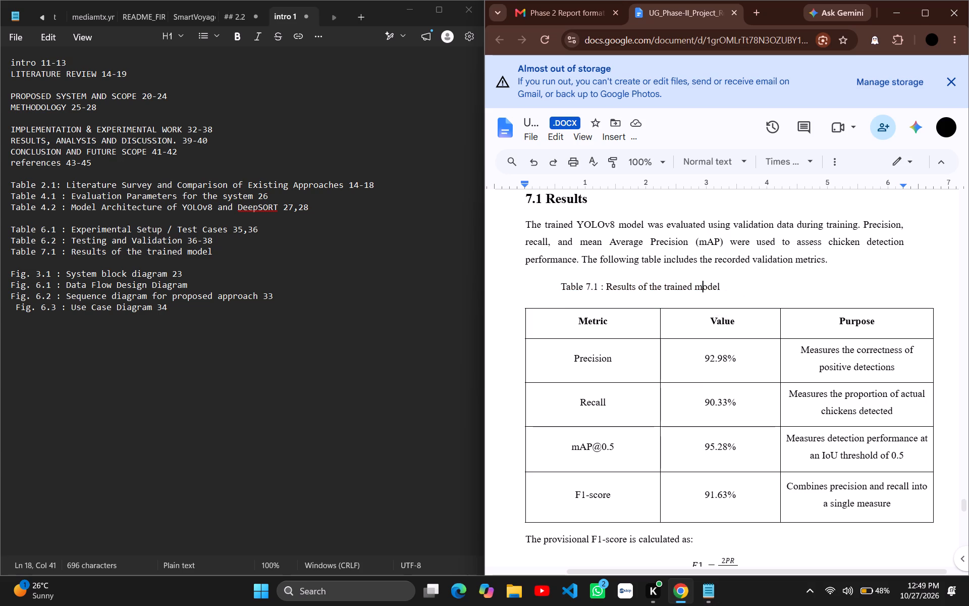
click(564, 284)
key(space)
key(space)
key(space)
key(space)
key(space)
key(space)
key(space)
key(space)
key(space)
key(space)
key(space)
key(space)
key(space)
key(space)
key(space)
key(space)
key(space)
key(space)
key(space)
key(space)
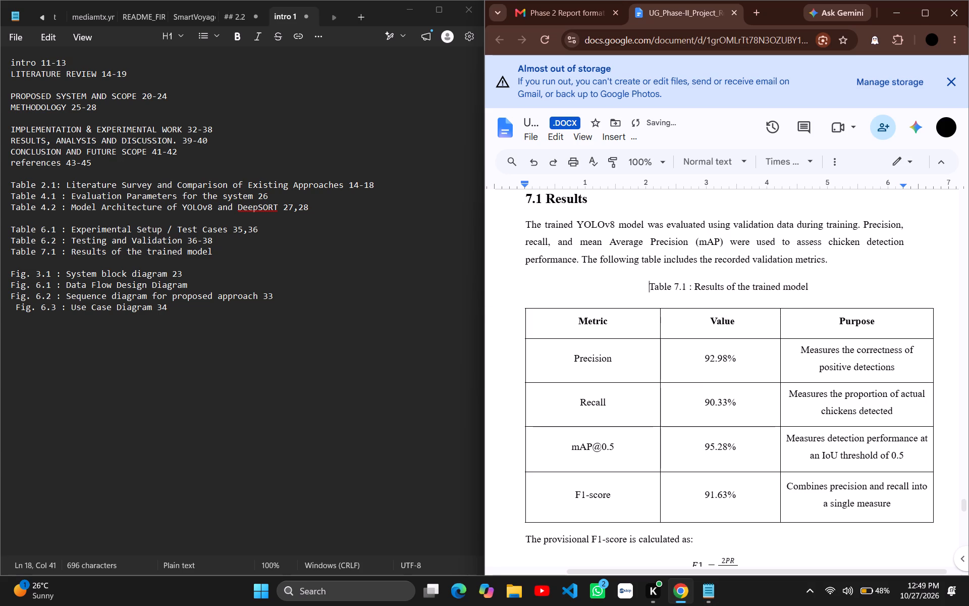
Make the whole Table 7.1 caption in section 7.1 of the report bold.
drag(811, 286, 717, 284)
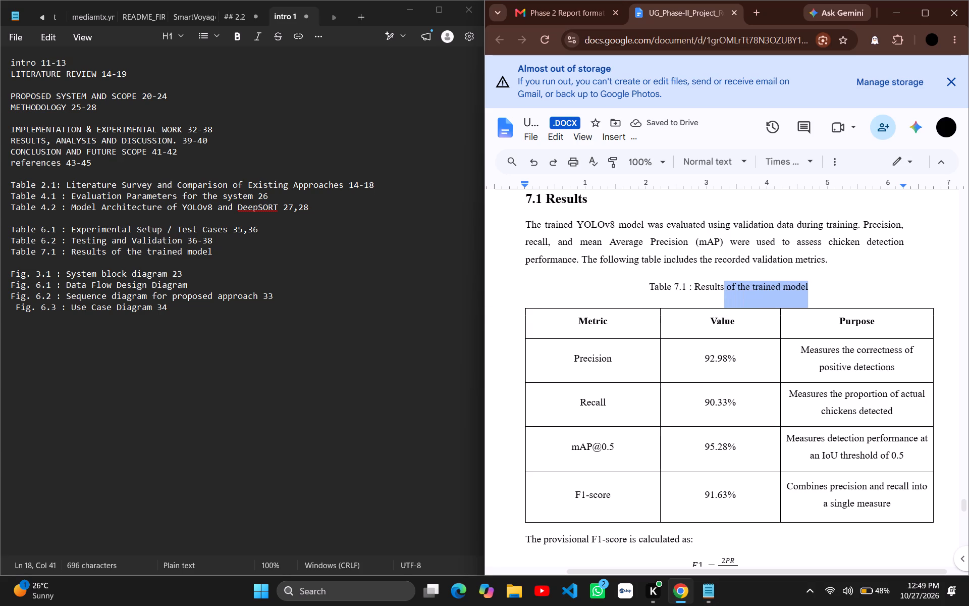
drag(717, 284, 650, 282)
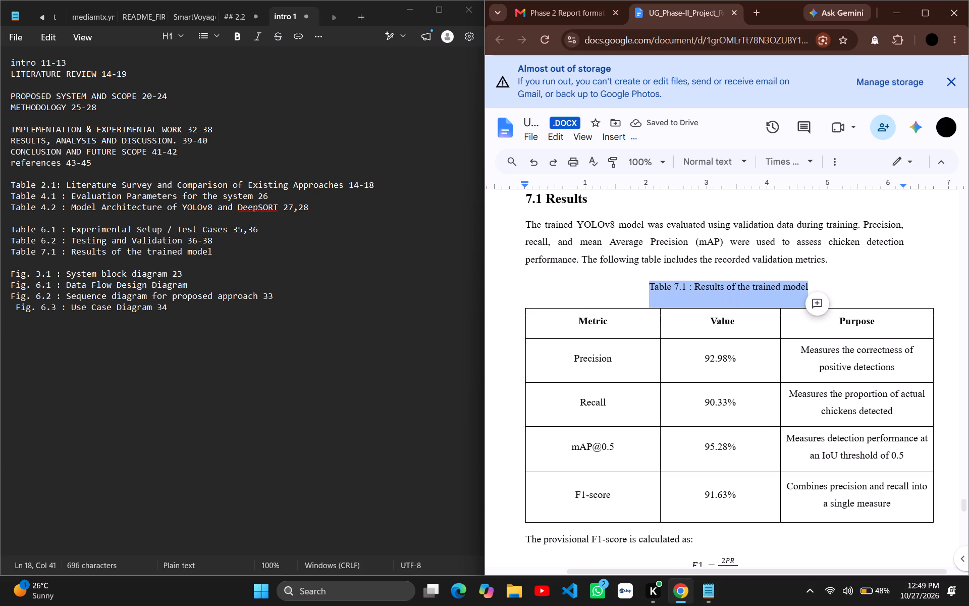
key(ctrl+b)
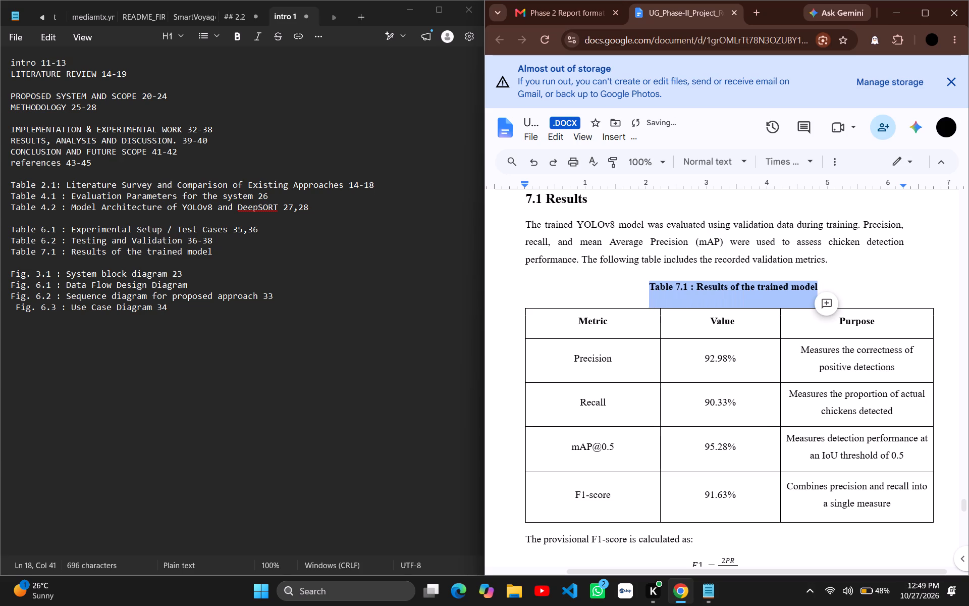
click(680, 292)
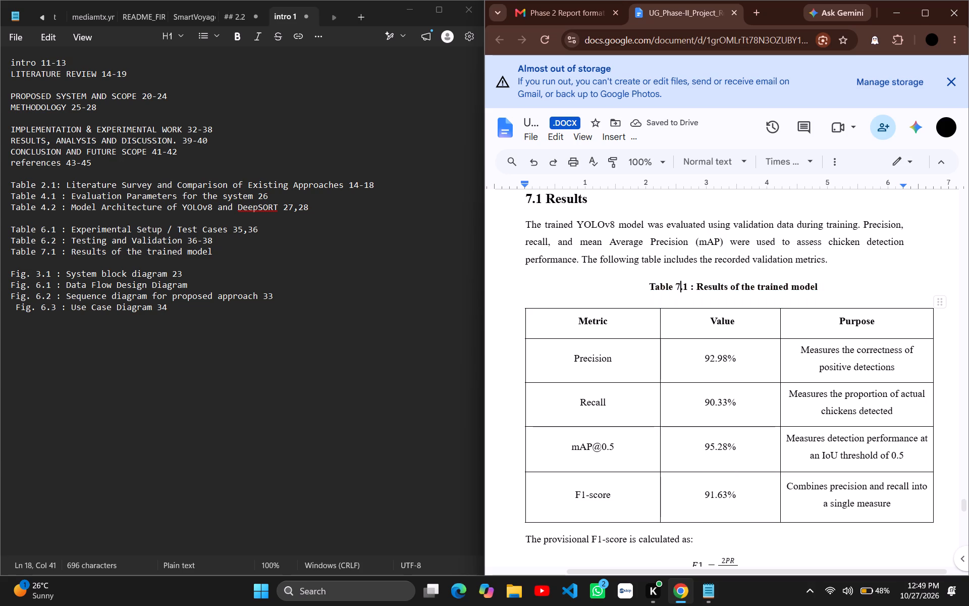
Add the page number 39 to the Table 7.1 entry in the Notepad list.
scroll(682, 370, down, 1)
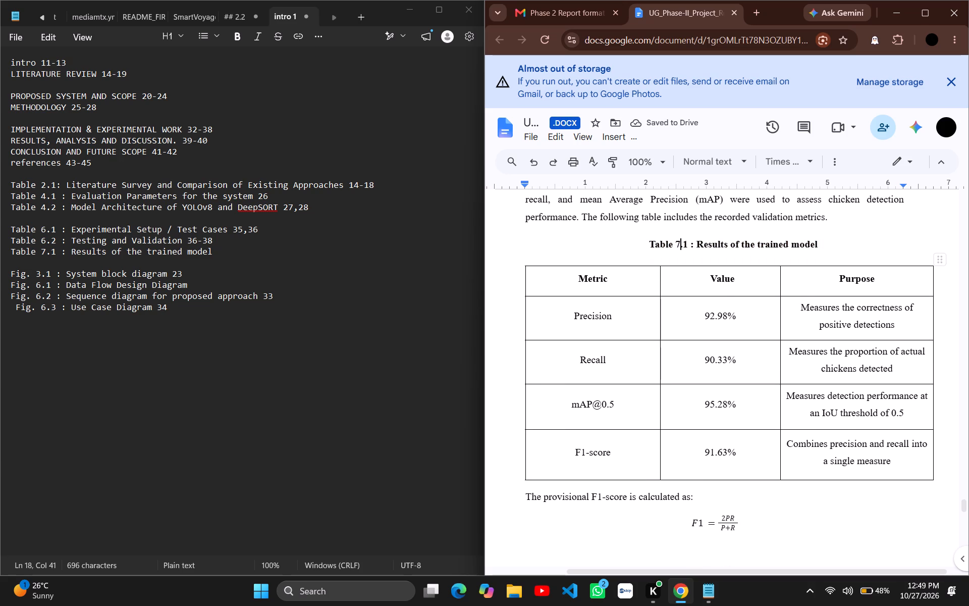
scroll(682, 370, down, 1)
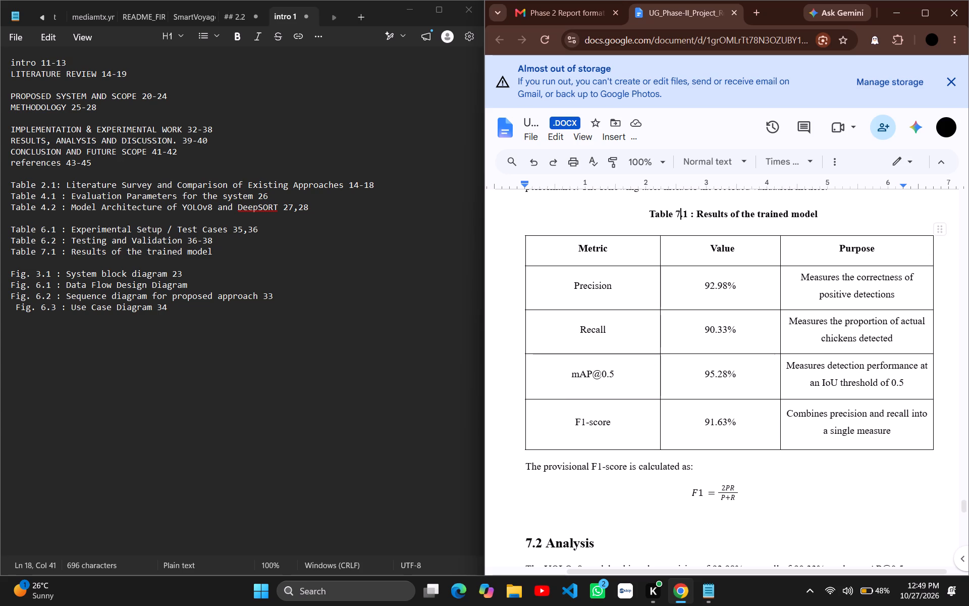
scroll(682, 370, down, 3)
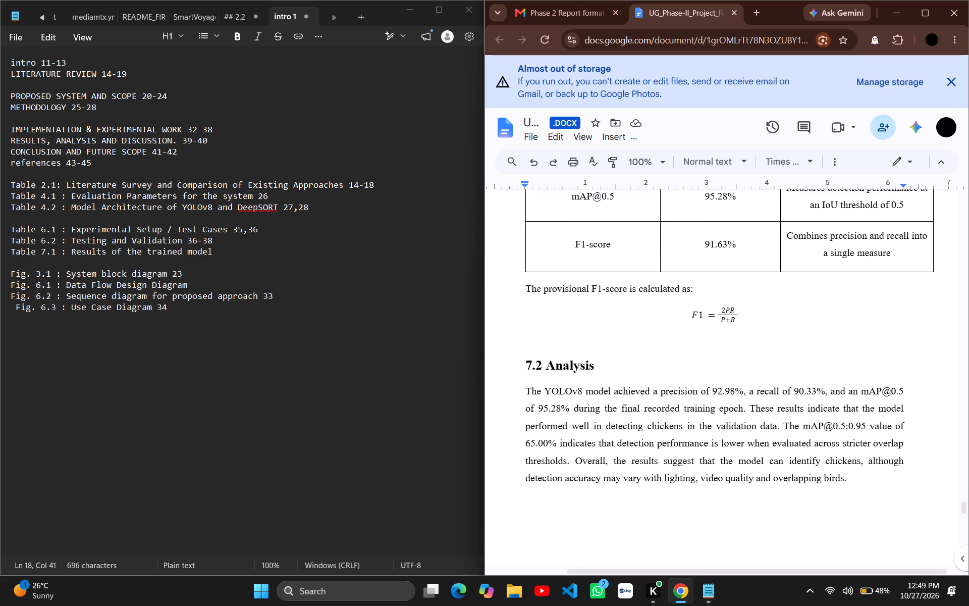
scroll(682, 370, down, 3)
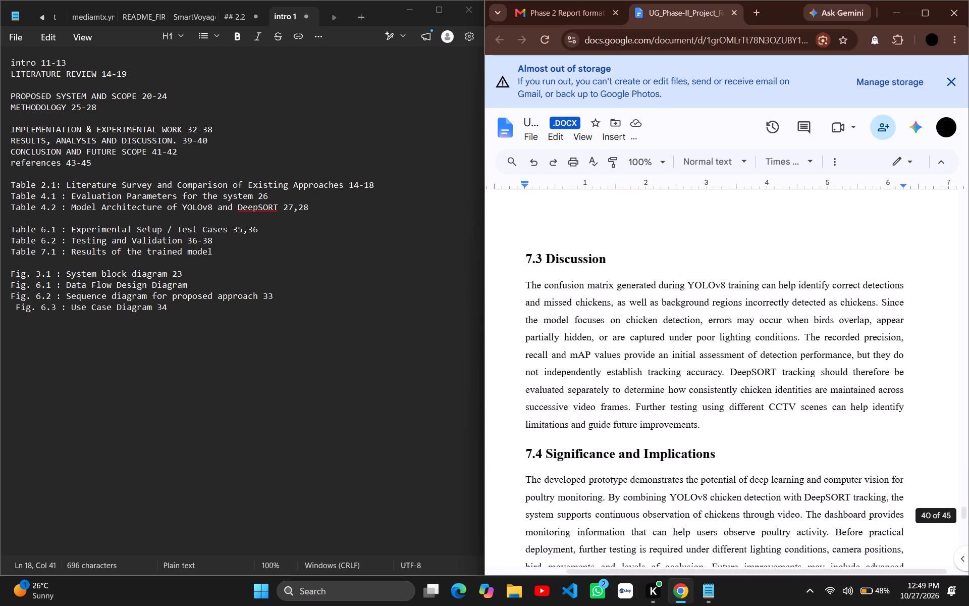
scroll(682, 370, up, 6)
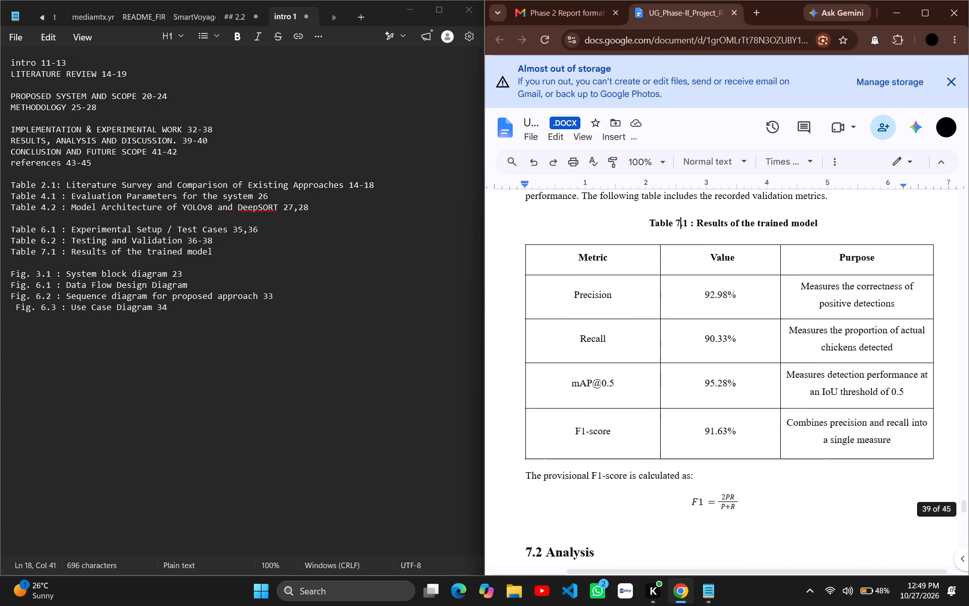
click(236, 250)
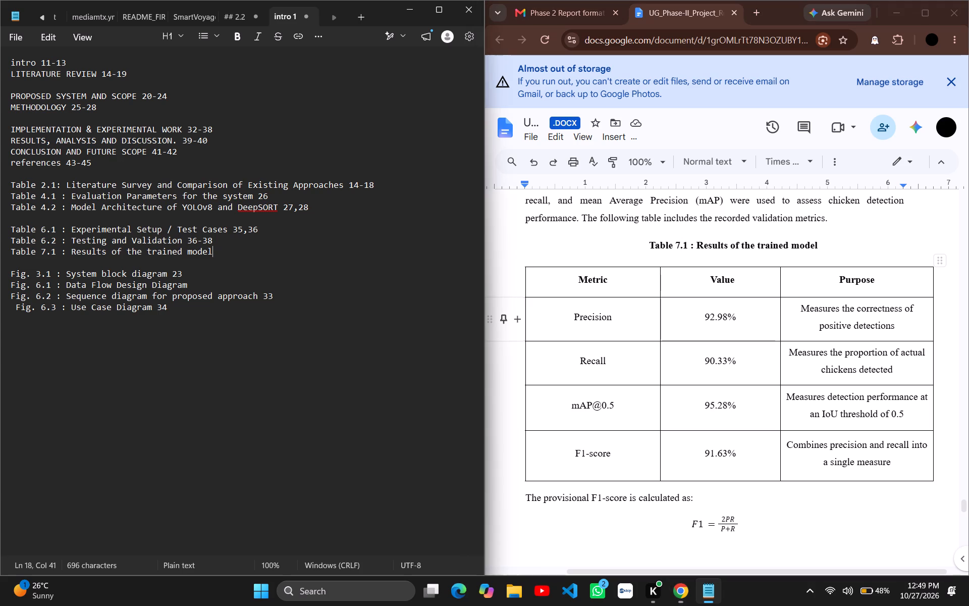
key(space)
text(39)
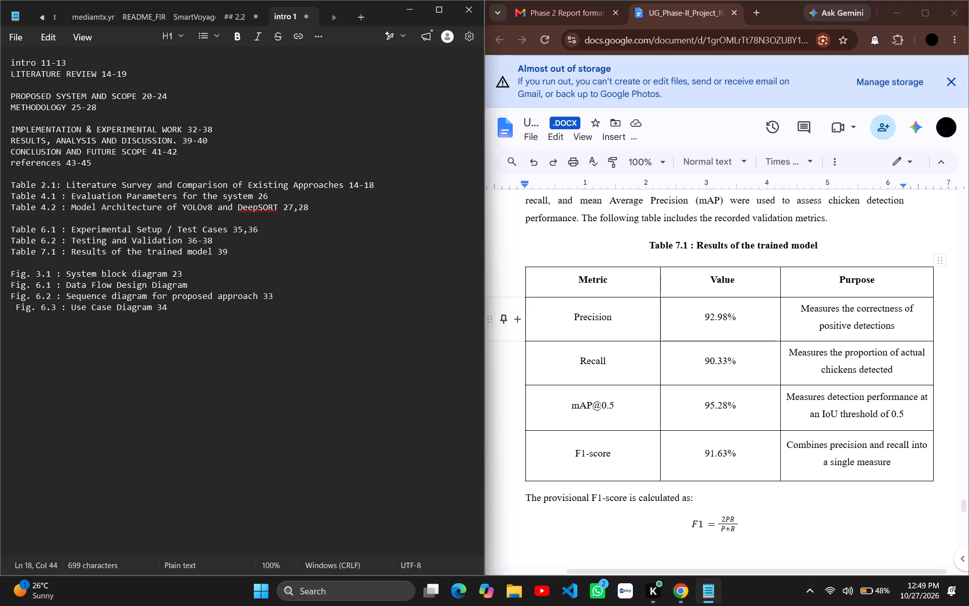
Look through the report from section 7.2 through chapter 8 to the references for any remaining tables or figures.
scroll(602, 359, down, 2)
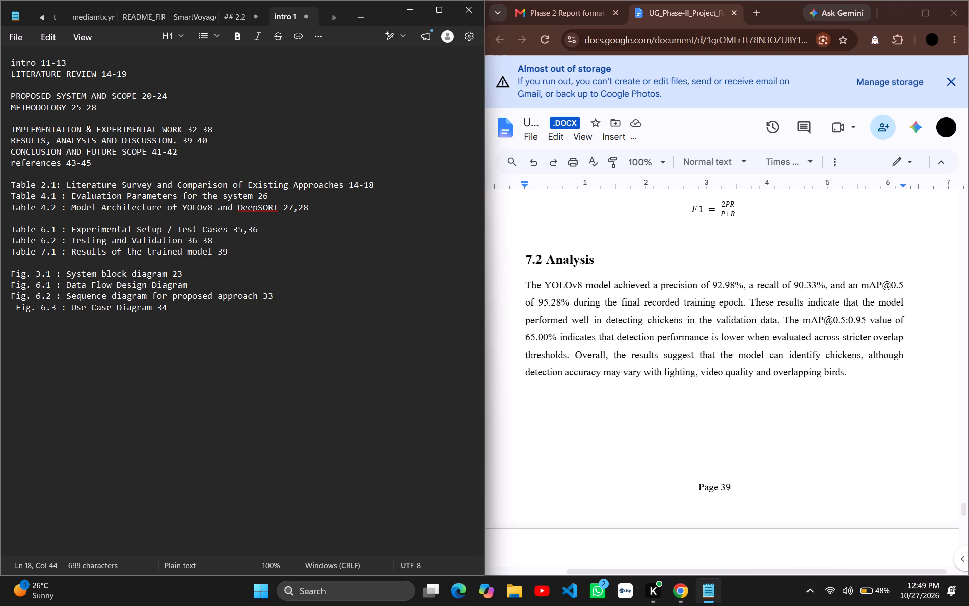
scroll(602, 359, down, 1)
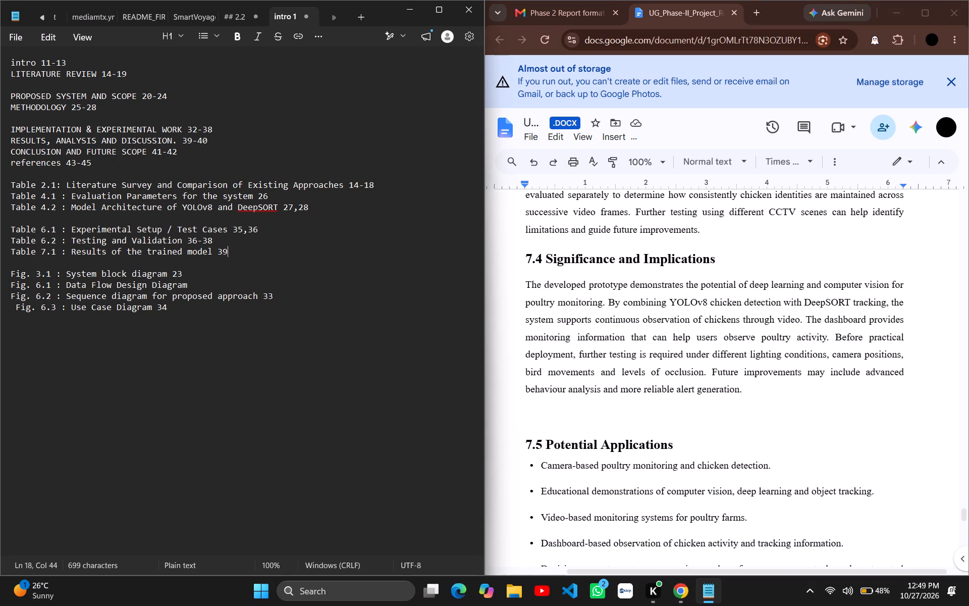
scroll(602, 359, down, 2)
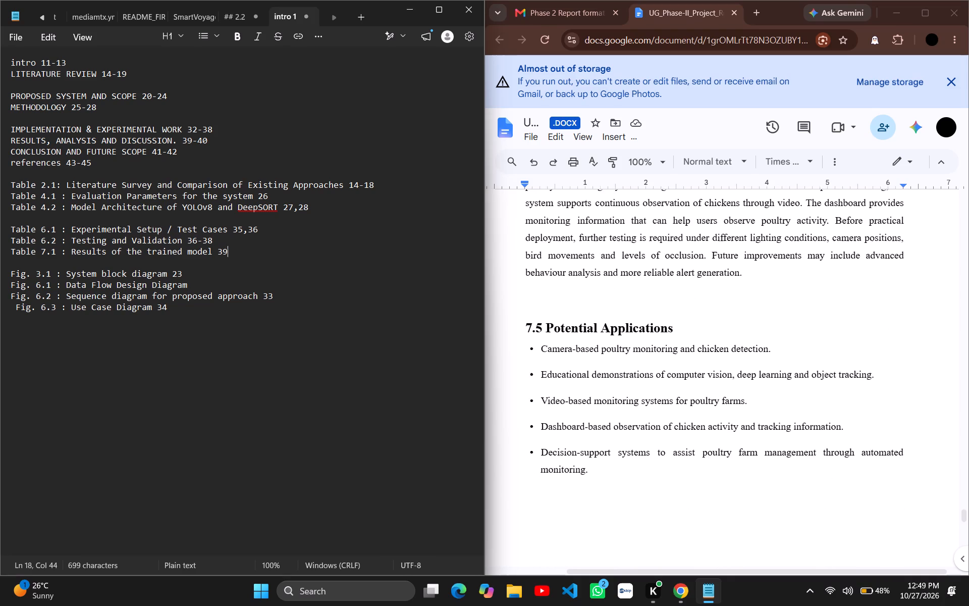
scroll(602, 359, down, 2)
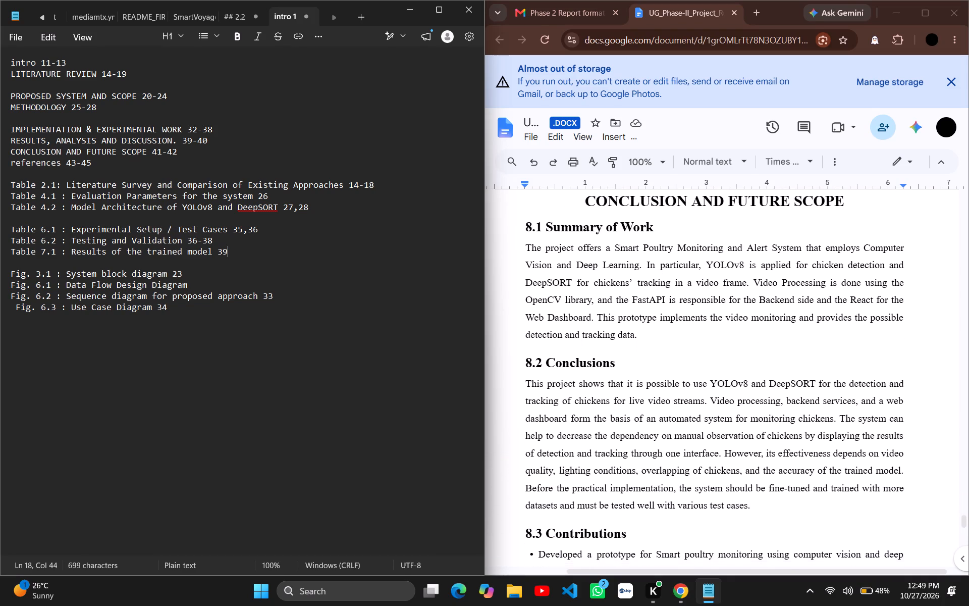
scroll(602, 359, up, 8)
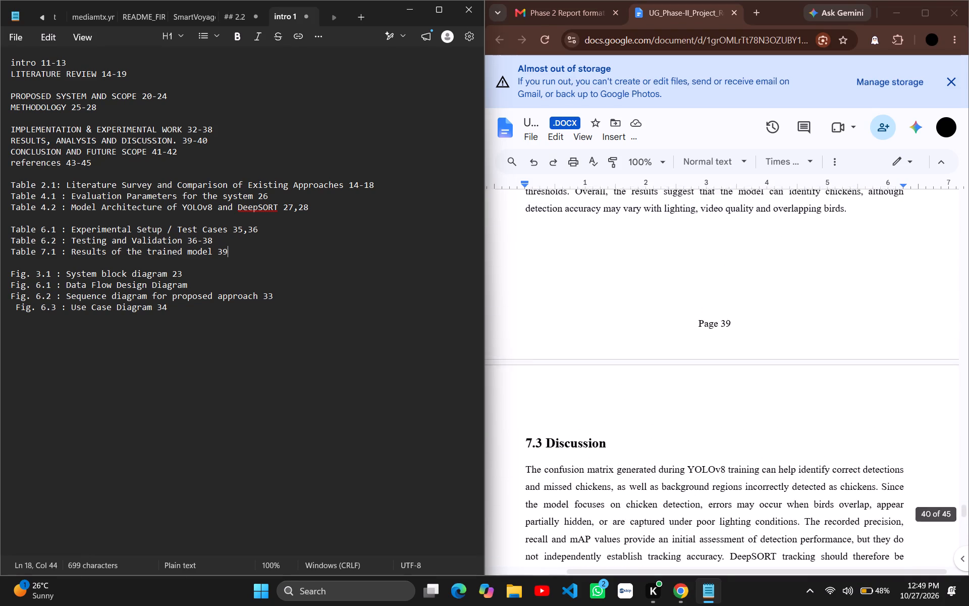
scroll(602, 359, down, 5)
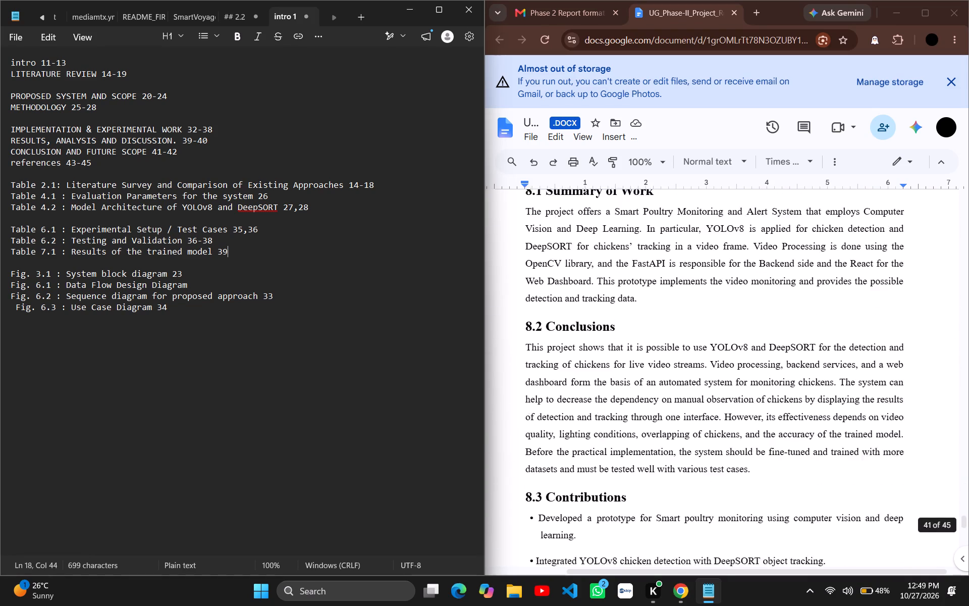
scroll(602, 359, up, 2)
scroll(602, 359, right, 1)
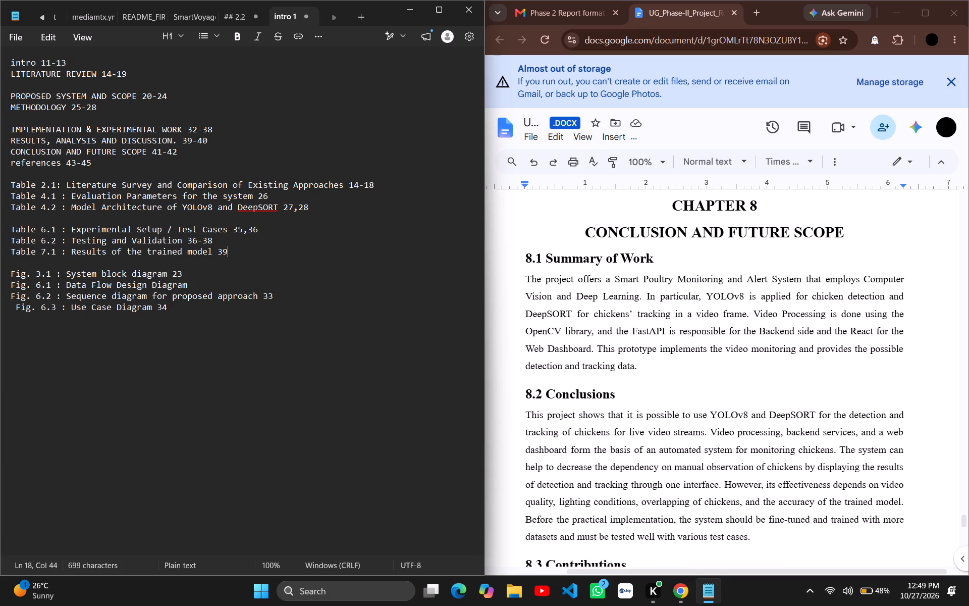
scroll(602, 359, right, 1)
scroll(602, 359, down, 3)
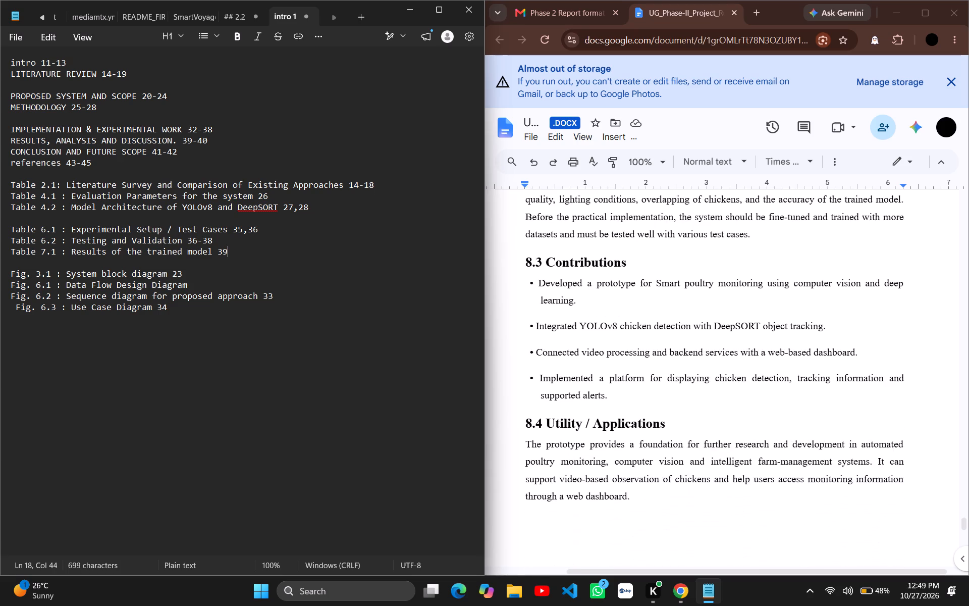
scroll(602, 359, down, 3)
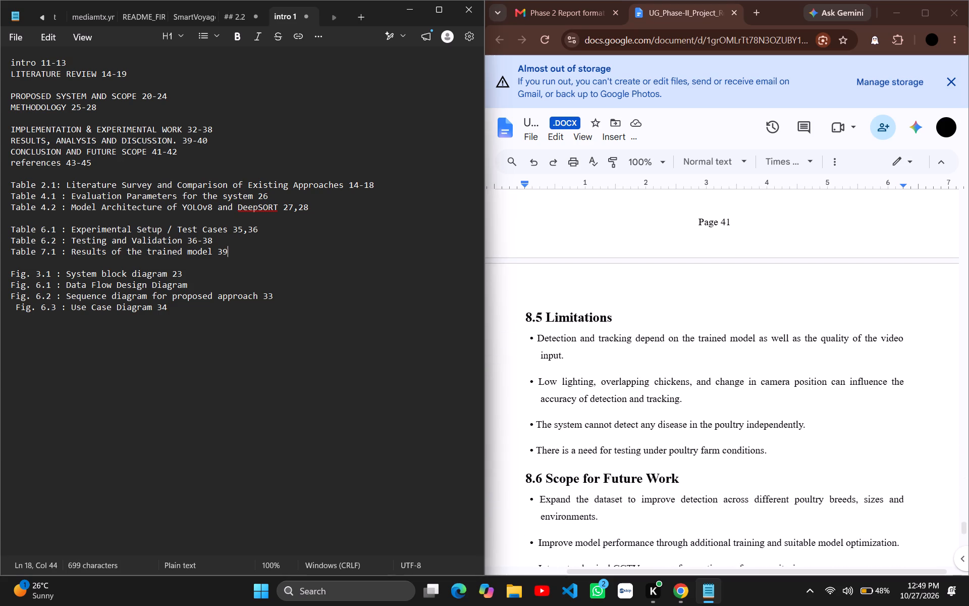
scroll(602, 359, down, 2)
scroll(602, 359, up, 1)
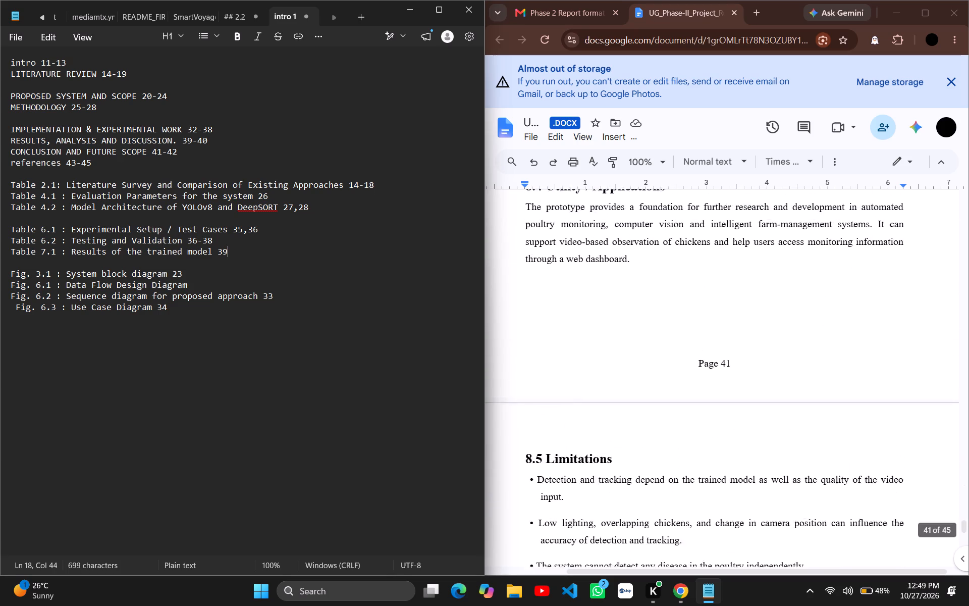
scroll(602, 359, down, 2)
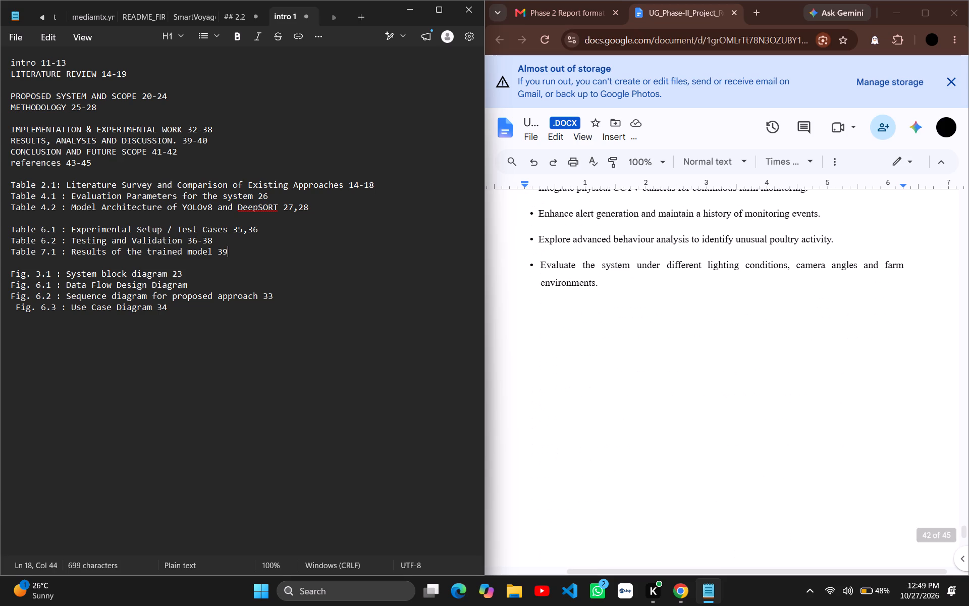
scroll(602, 359, down, 3)
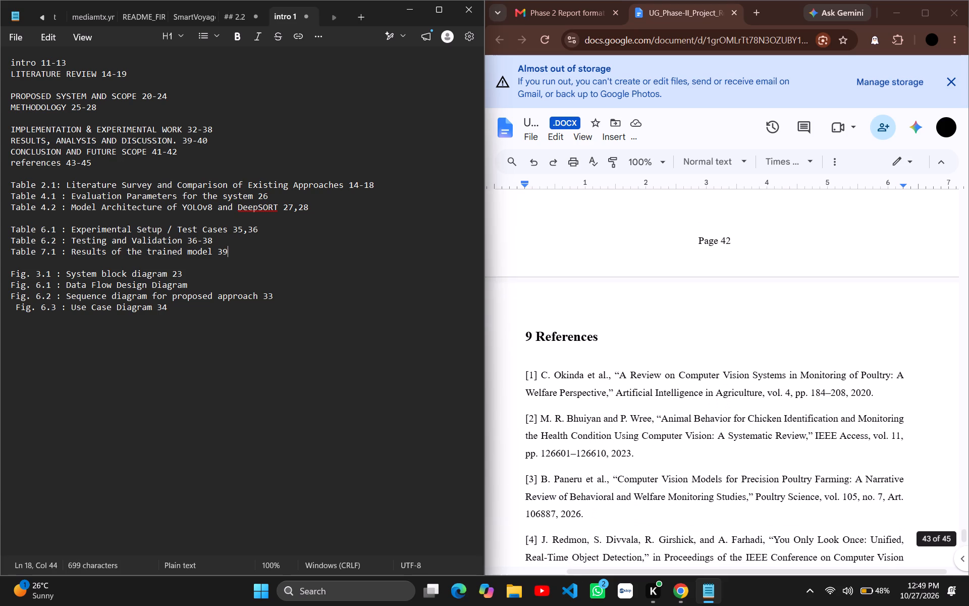
Recheck chapter 8 and the references pages of the report, examining their headings, layout and page breaks.
scroll(602, 359, up, 3)
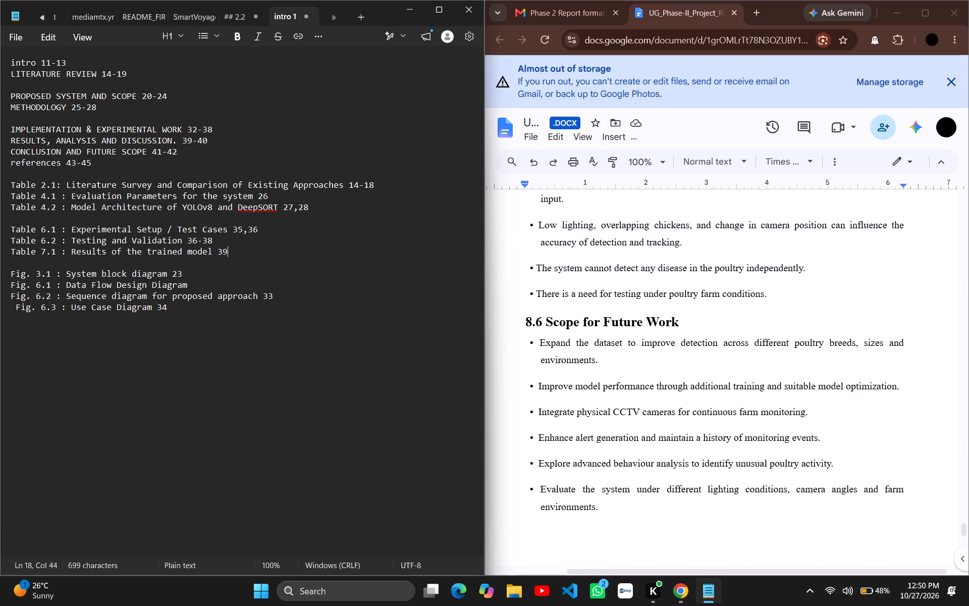
scroll(602, 359, down, 1)
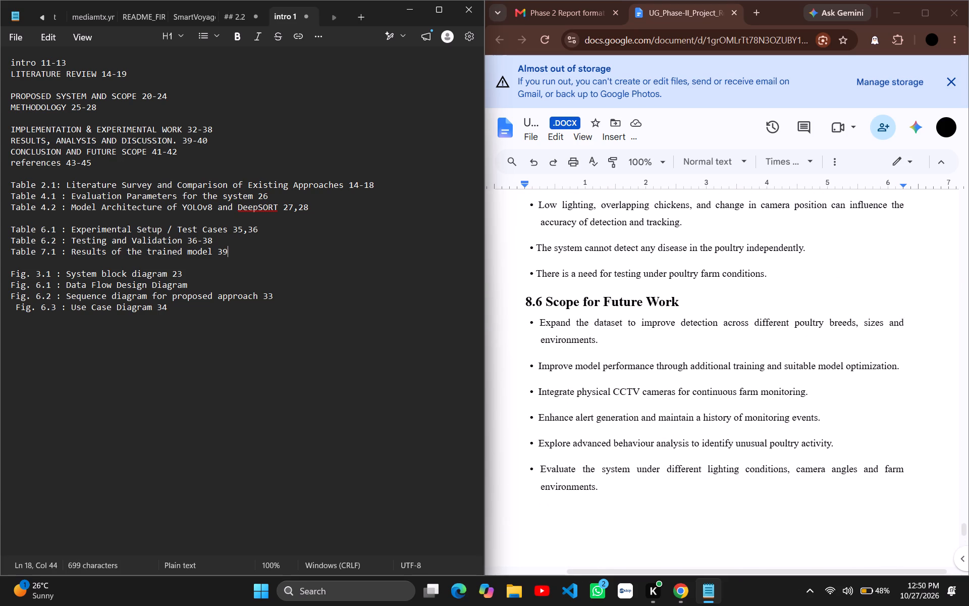
scroll(602, 359, down, 2)
scroll(602, 359, up, 1)
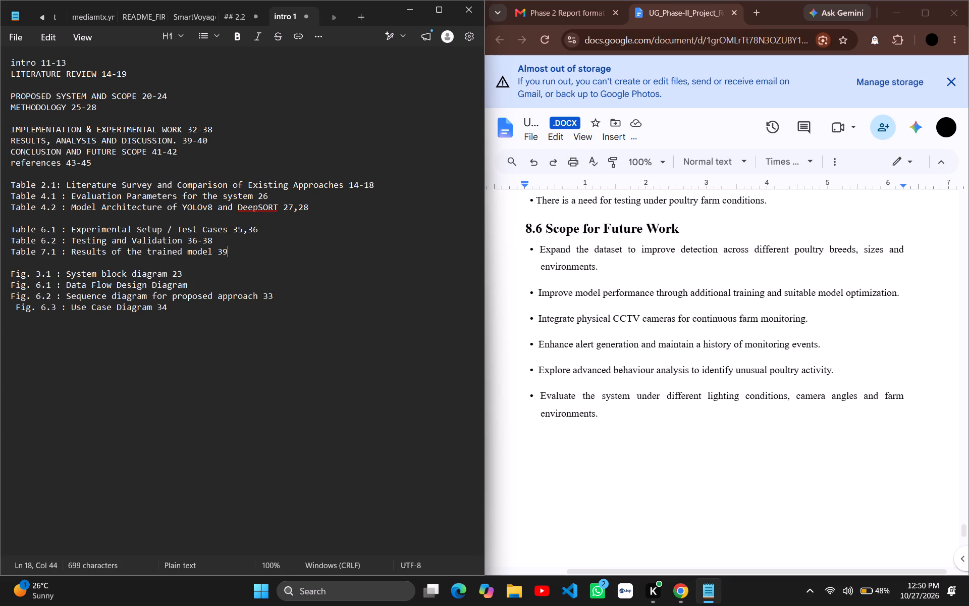
scroll(602, 359, up, 1)
scroll(602, 359, down, 3)
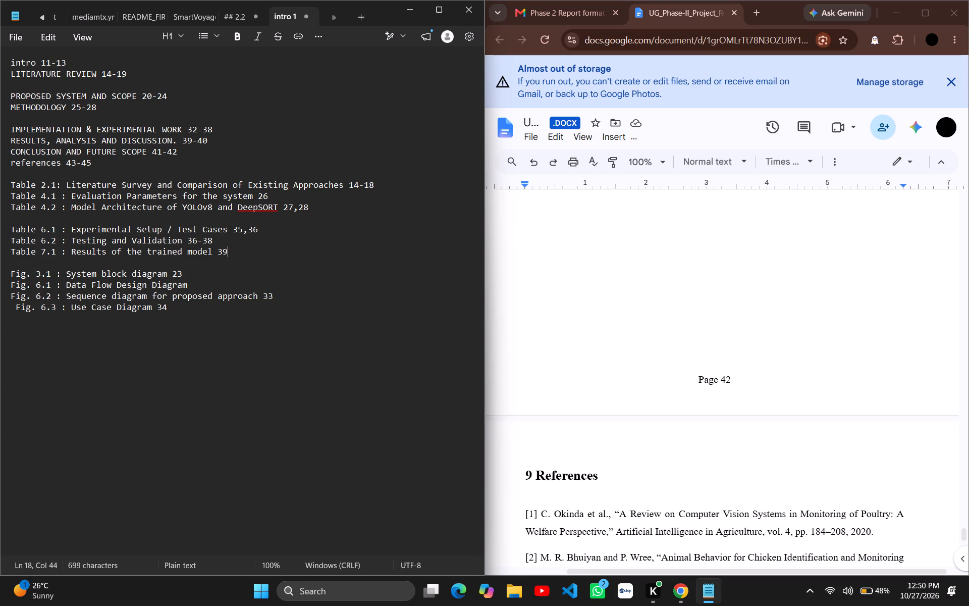
scroll(602, 359, down, 3)
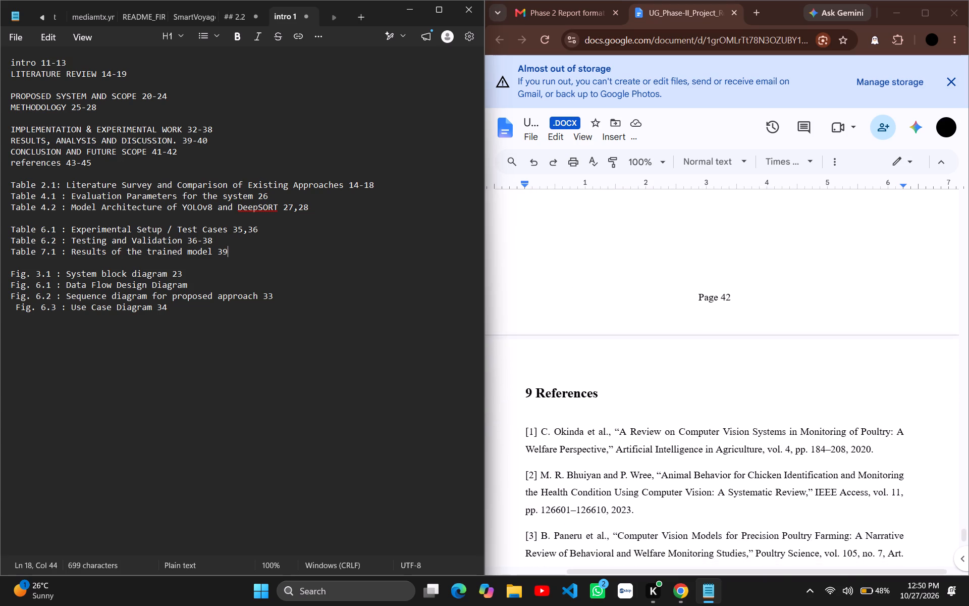
scroll(602, 359, down, 1)
scroll(602, 359, up, 4)
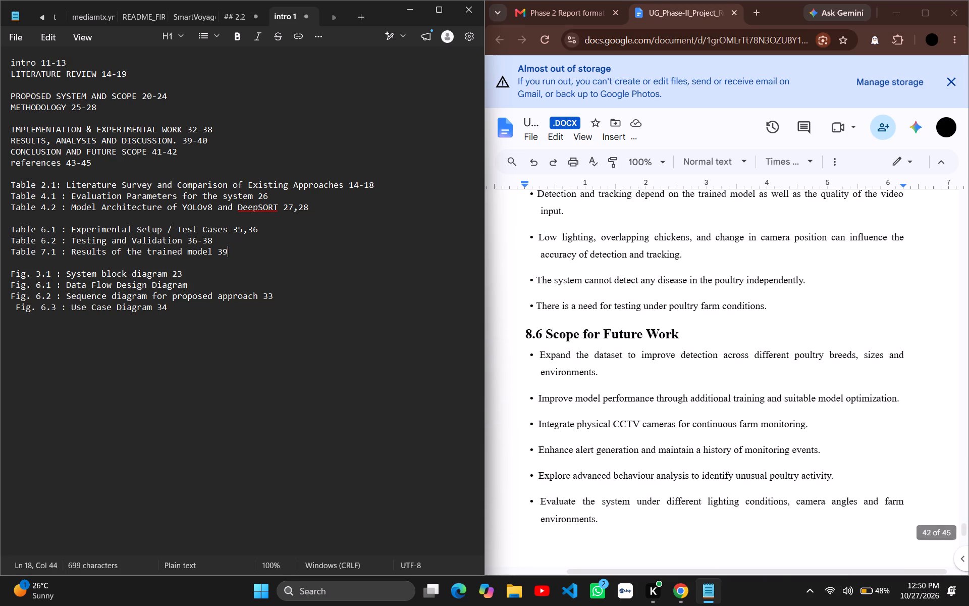
scroll(602, 359, down, 2)
scroll(602, 359, up, 4)
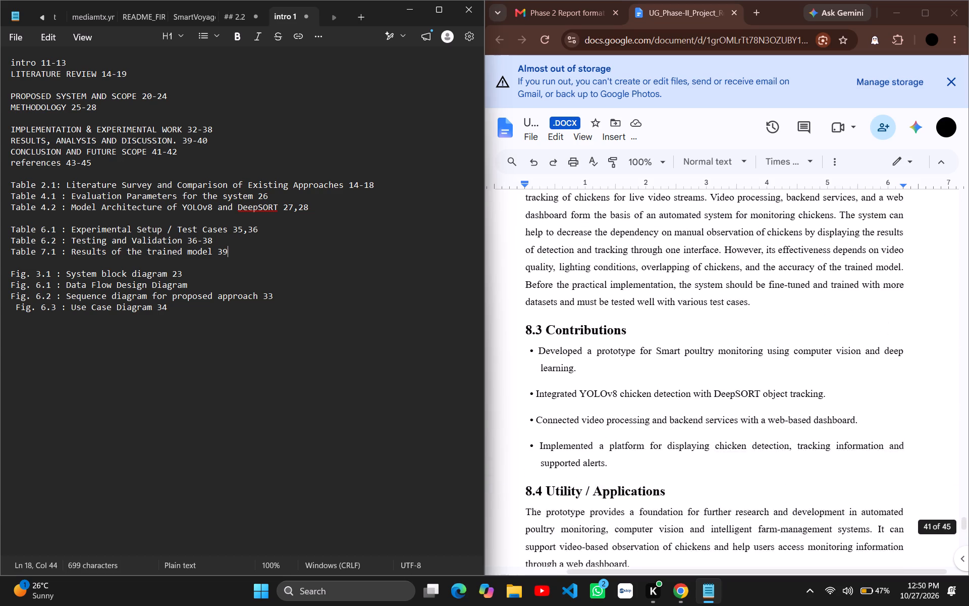
scroll(602, 359, up, 2)
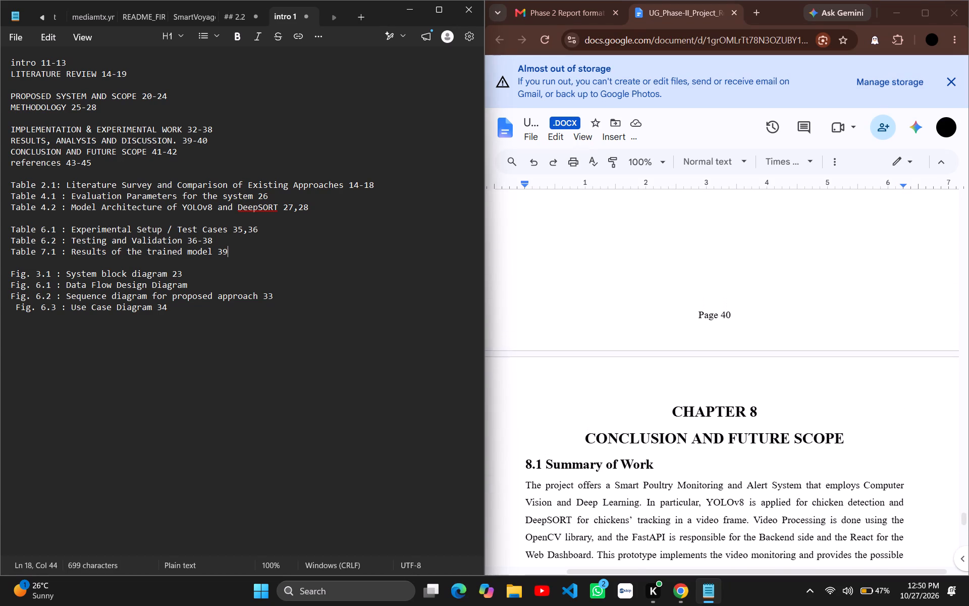
scroll(602, 359, down, 3)
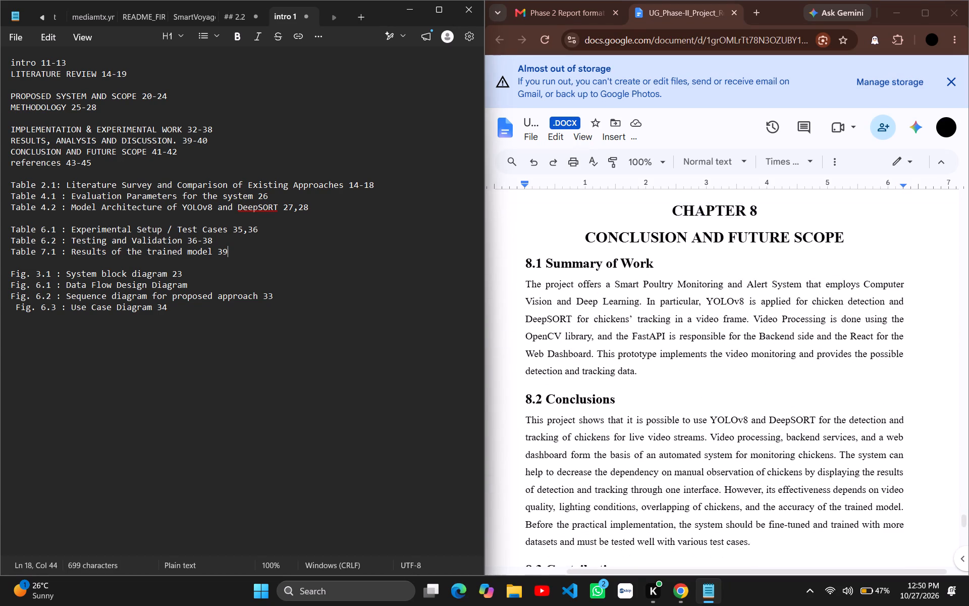
scroll(602, 359, down, 3)
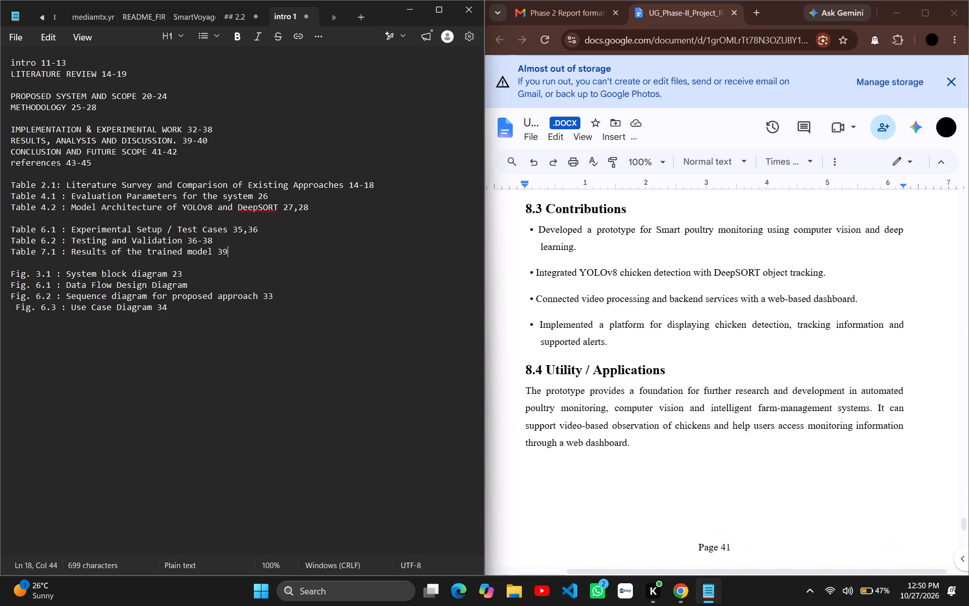
scroll(602, 359, down, 4)
scroll(602, 359, up, 1)
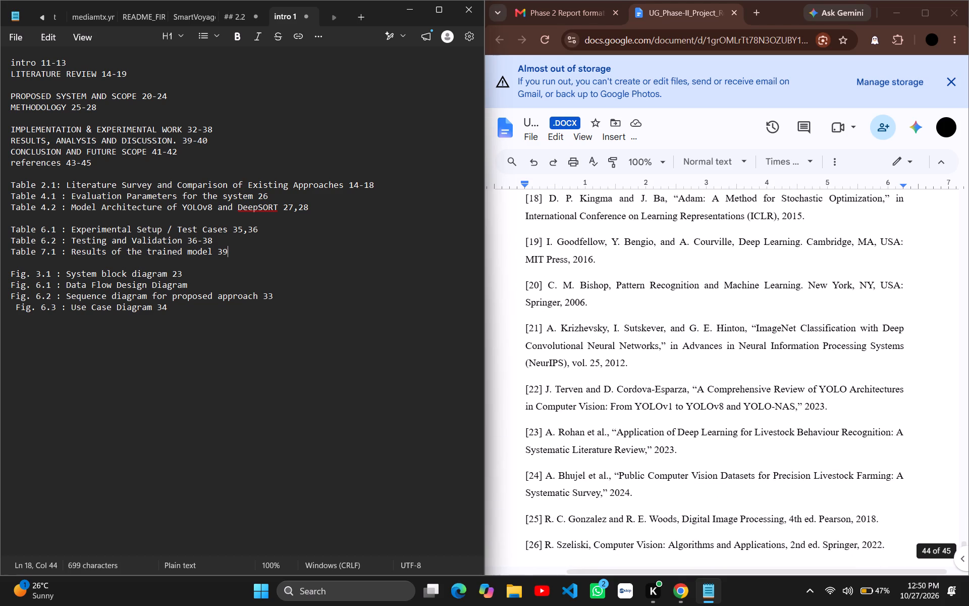
scroll(602, 359, up, 5)
Replace the "9 References" heading with an unnumbered "REFERENCES" in capitals, indented with leading spaces so it sits roughly centred.
scroll(602, 359, down, 1)
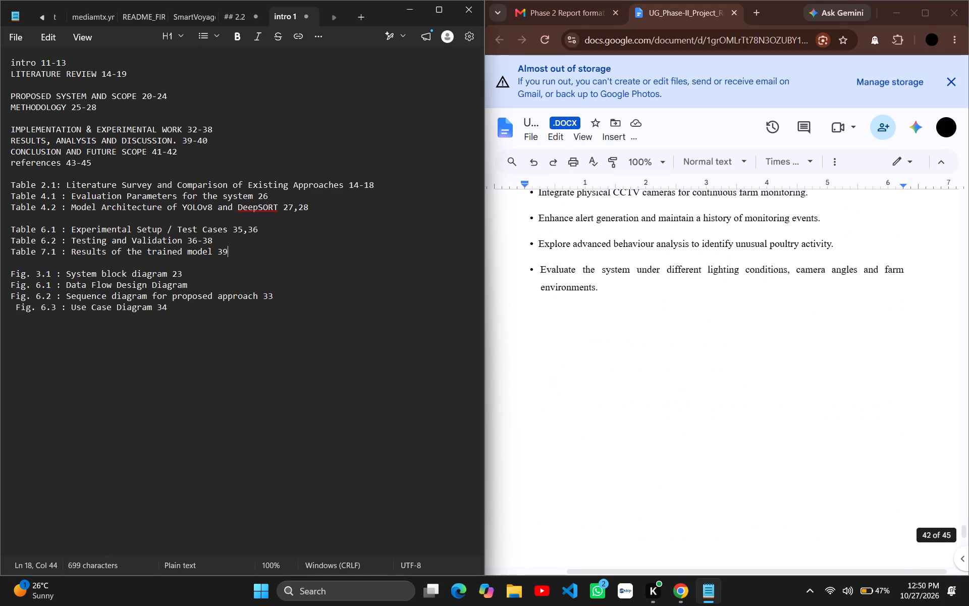
scroll(602, 359, down, 2)
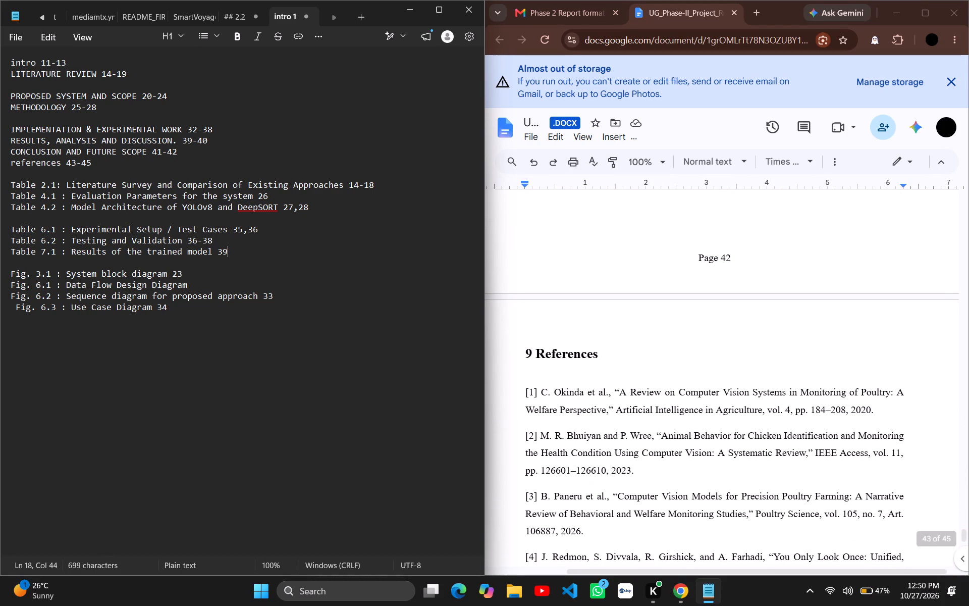
click(599, 353)
key(BackSpace)
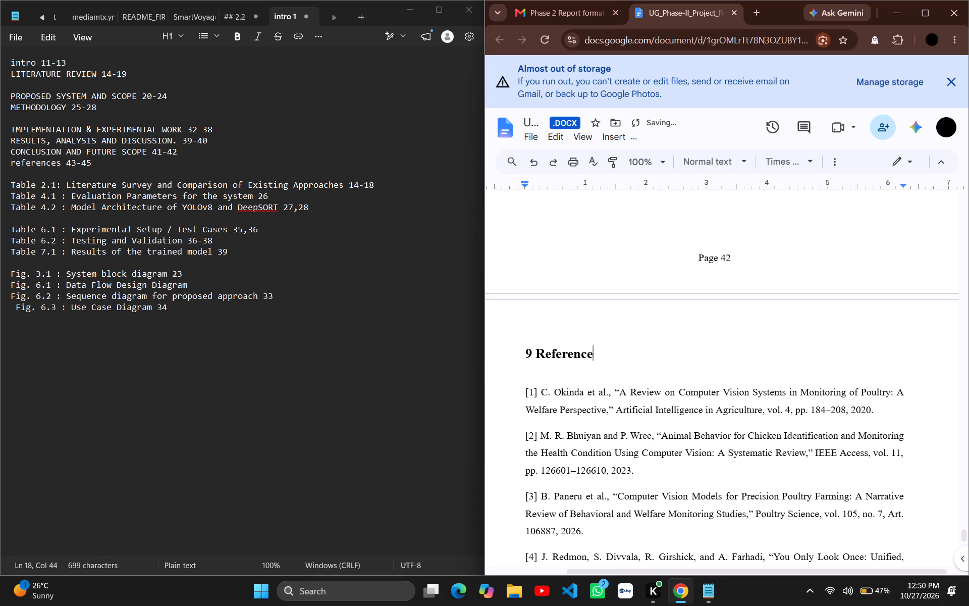
key(s)
key(BackSpace)
key(BackSpace)
key(BackSpace)
key(BackSpace)
key(BackSpace)
key(BackSpace)
key(BackSpace)
key(BackSpace)
key(BackSpace)
key(BackSpace)
key(BackSpace)
key(BackSpace)
key(space)
key(space)
key(space)
key(space)
key(space)
key(space)
key(space)
key(space)
key(space)
key(space)
key(space)
key(space)
key(space)
key(space)
key(space)
key(space)
key(space)
key(space)
key(space)
key(space)
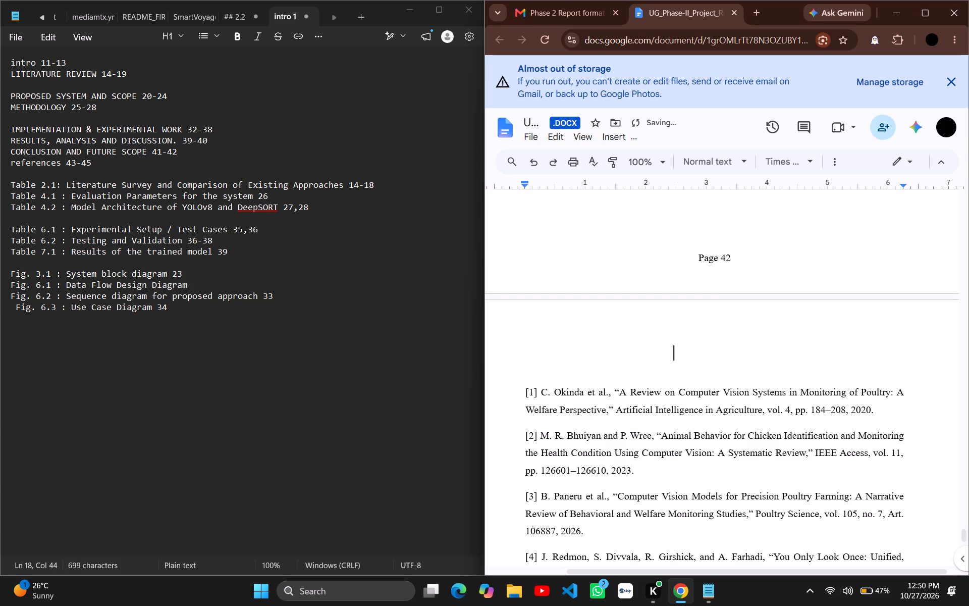
key(space)
key(space)
text(RE)
text(FERENCES)
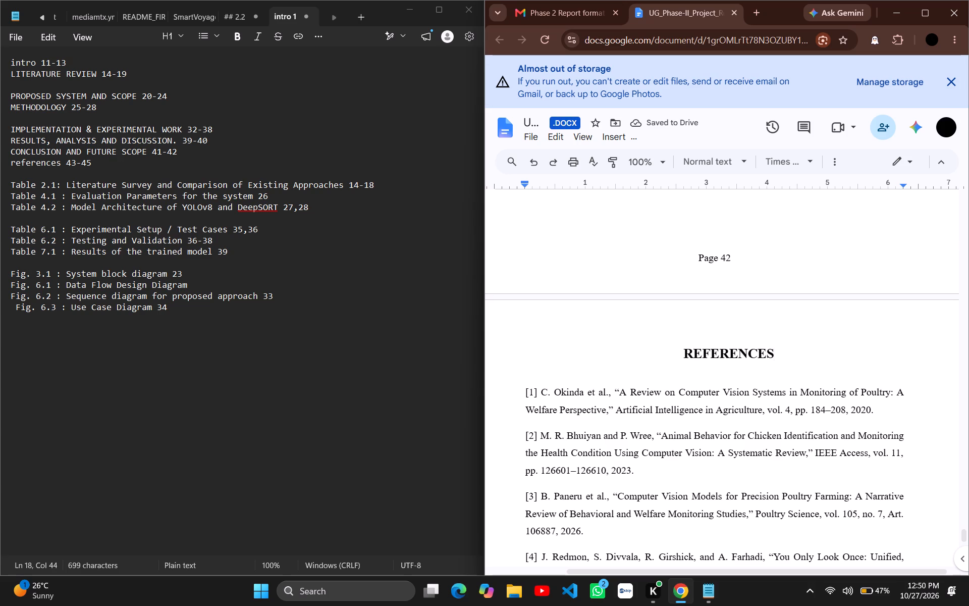
scroll(669, 335, down, 2)
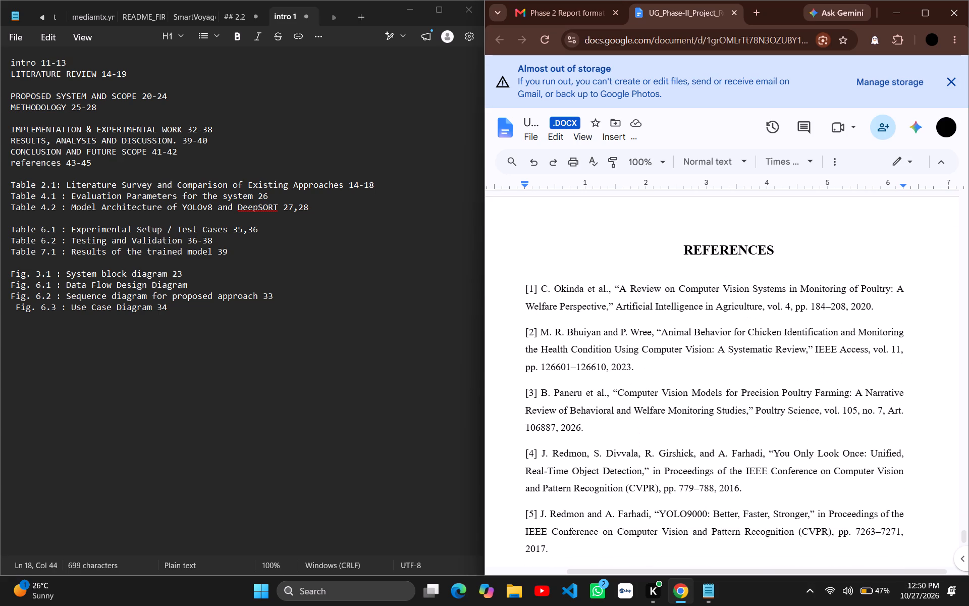
click(765, 247)
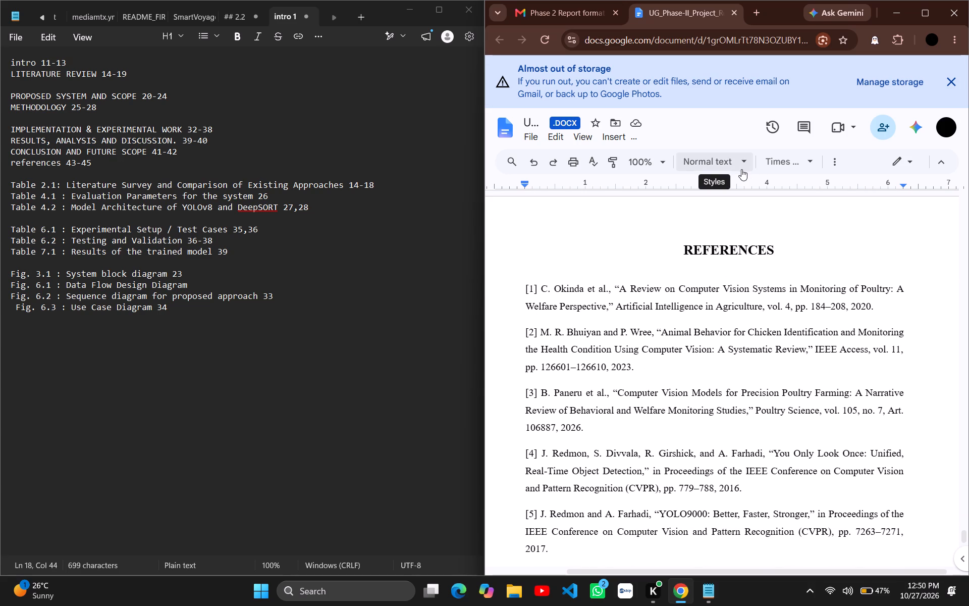
Review the reference list through to its final entries on the report's last page.
scroll(716, 295, down, 2)
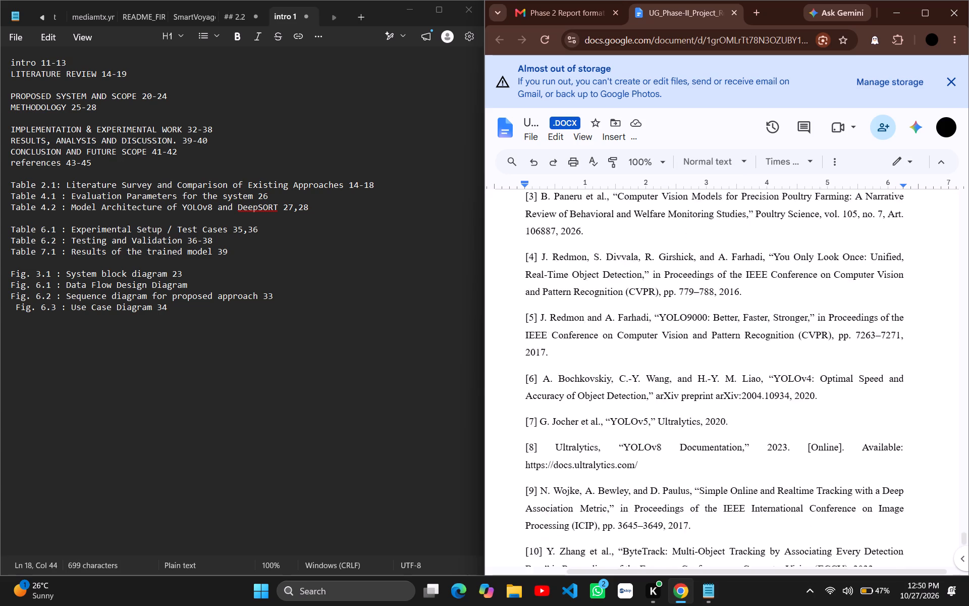
scroll(716, 295, down, 3)
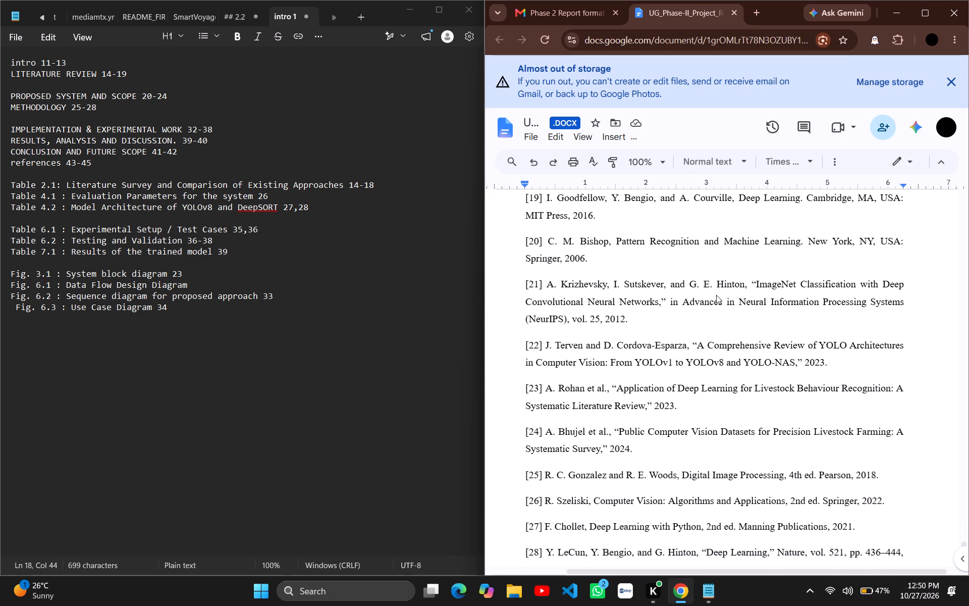
scroll(716, 295, down, 2)
scroll(716, 295, up, 3)
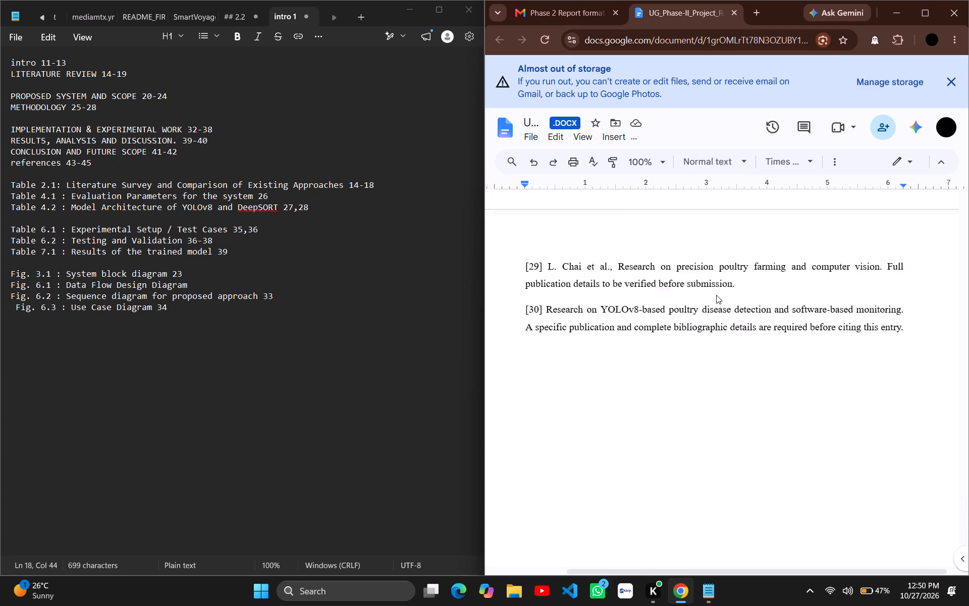
Go back from the references to the report's front matter and check the table of contents' chapter names and page ranges.
scroll(716, 295, up, 3)
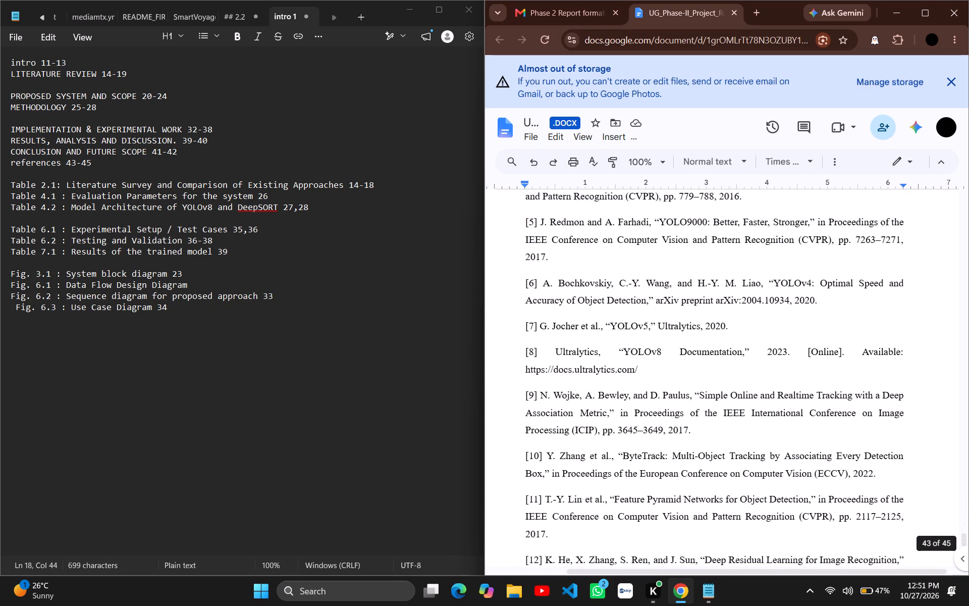
scroll(716, 295, up, 2)
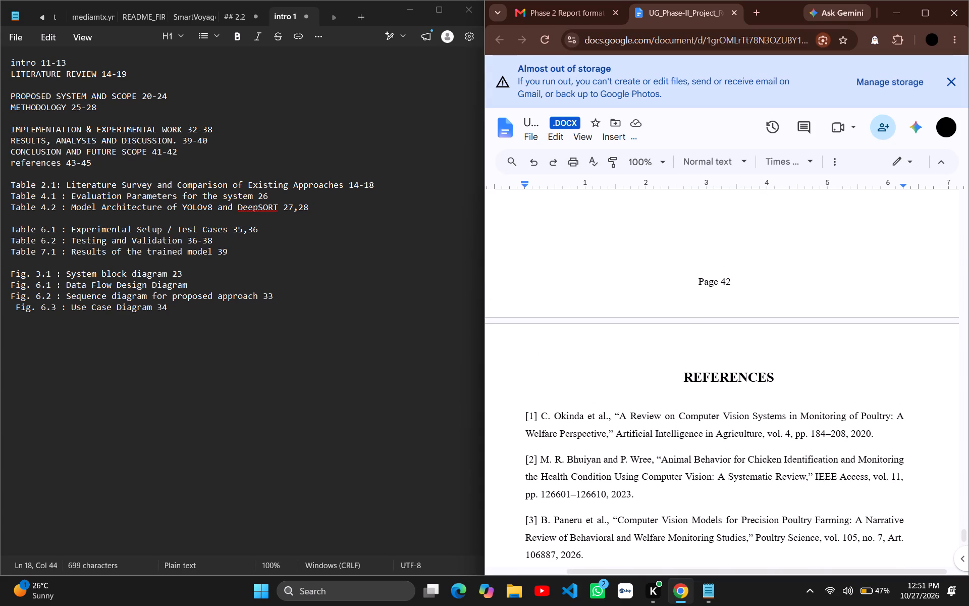
click(773, 378)
scroll(575, 264, up, 17)
scroll(575, 264, up, 4)
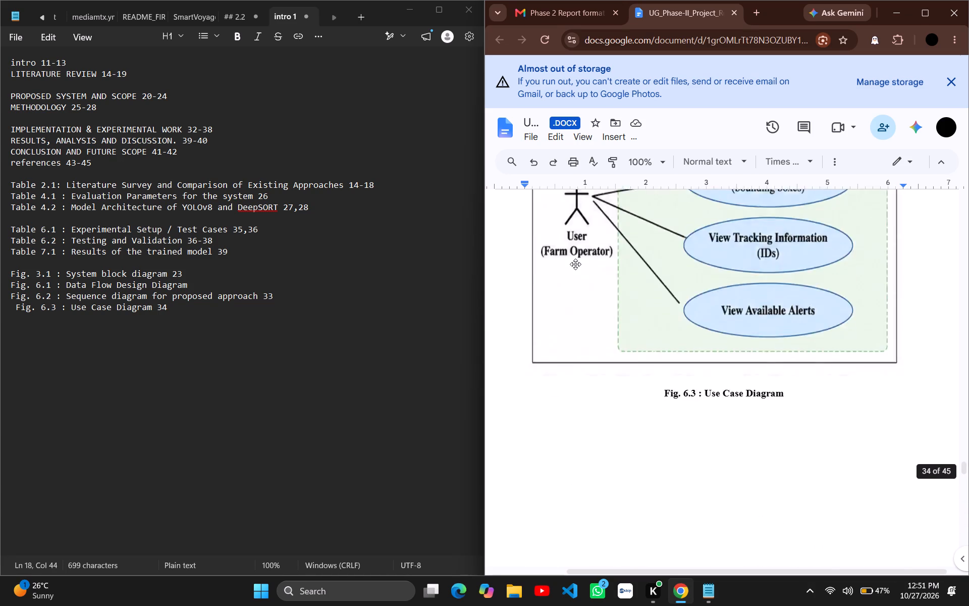
scroll(575, 264, up, 17)
scroll(575, 264, up, 12)
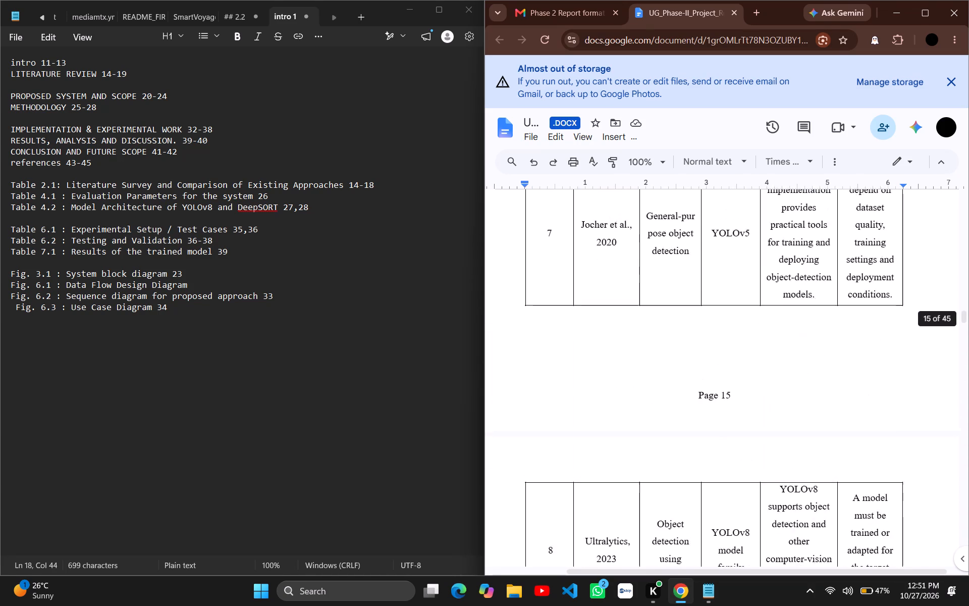
scroll(575, 264, up, 16)
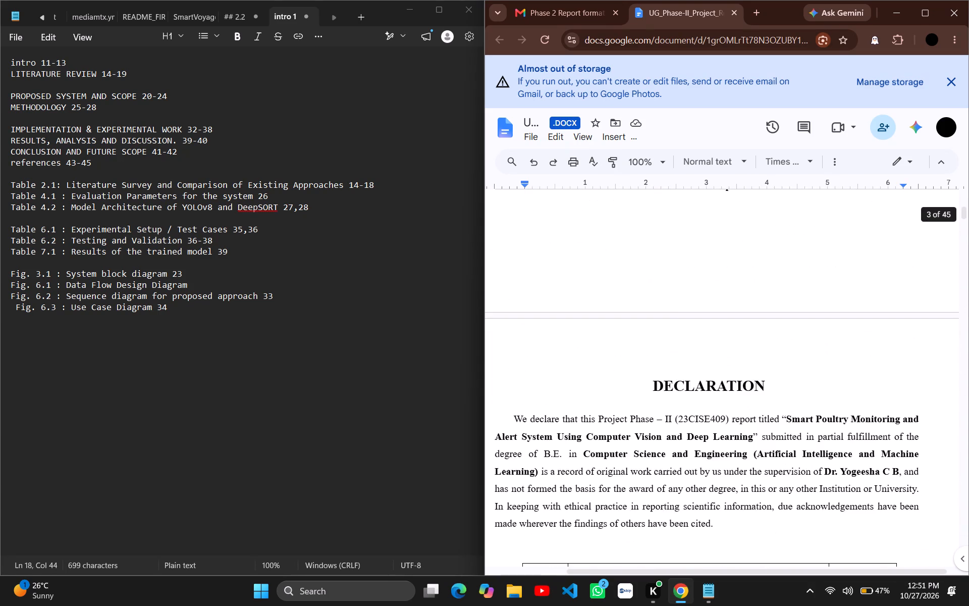
scroll(575, 264, down, 7)
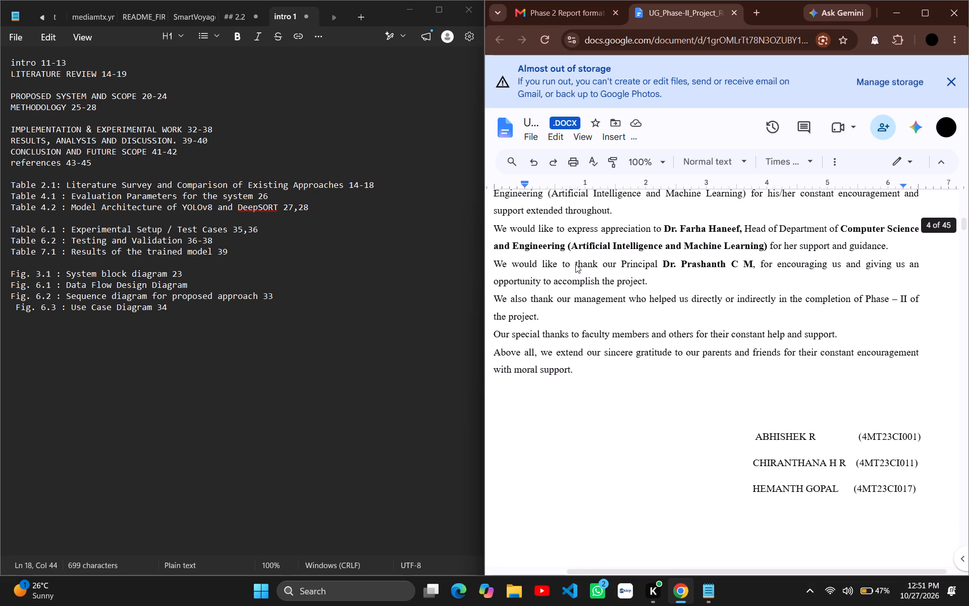
scroll(575, 264, down, 3)
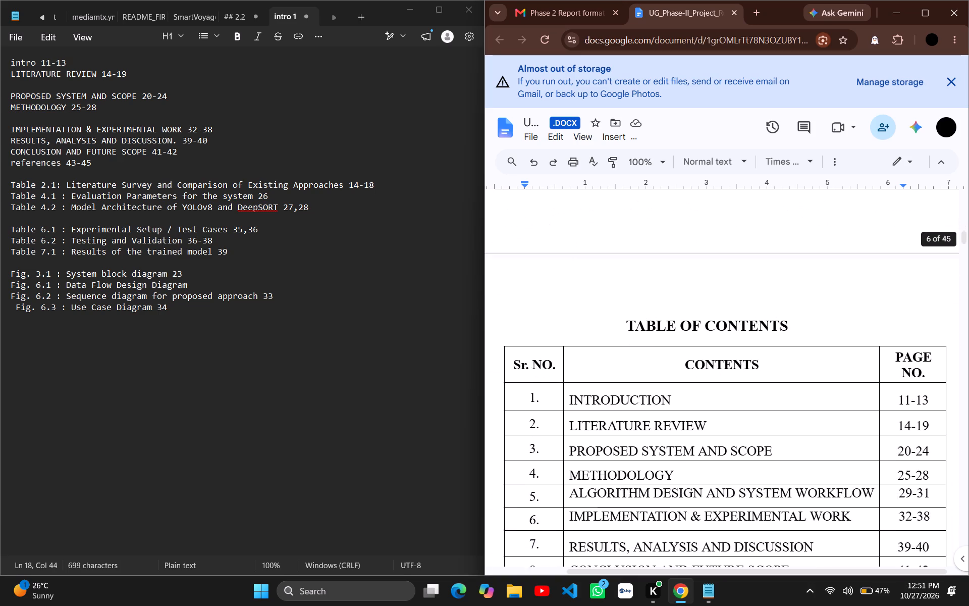
scroll(575, 264, down, 2)
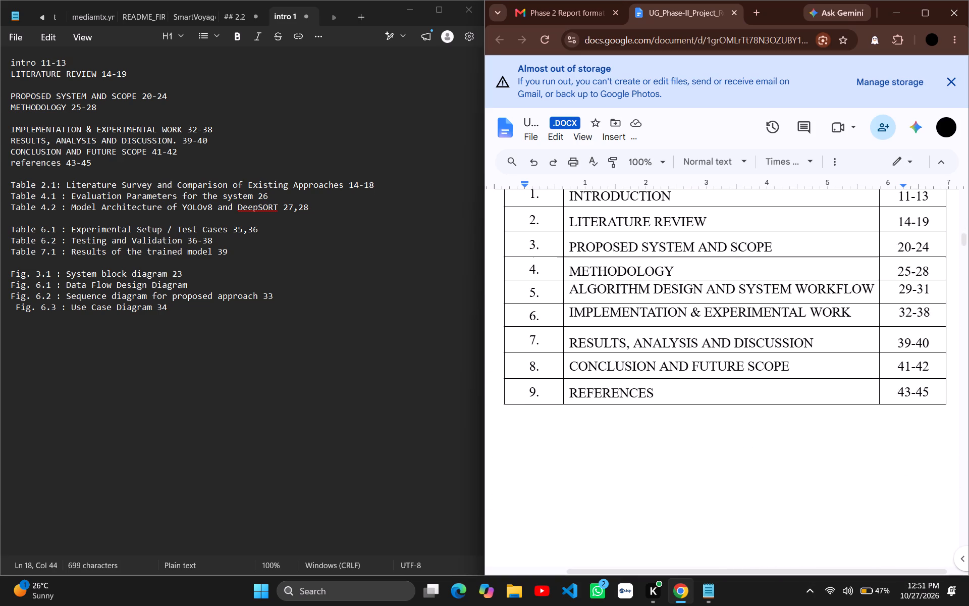
scroll(575, 264, down, 1)
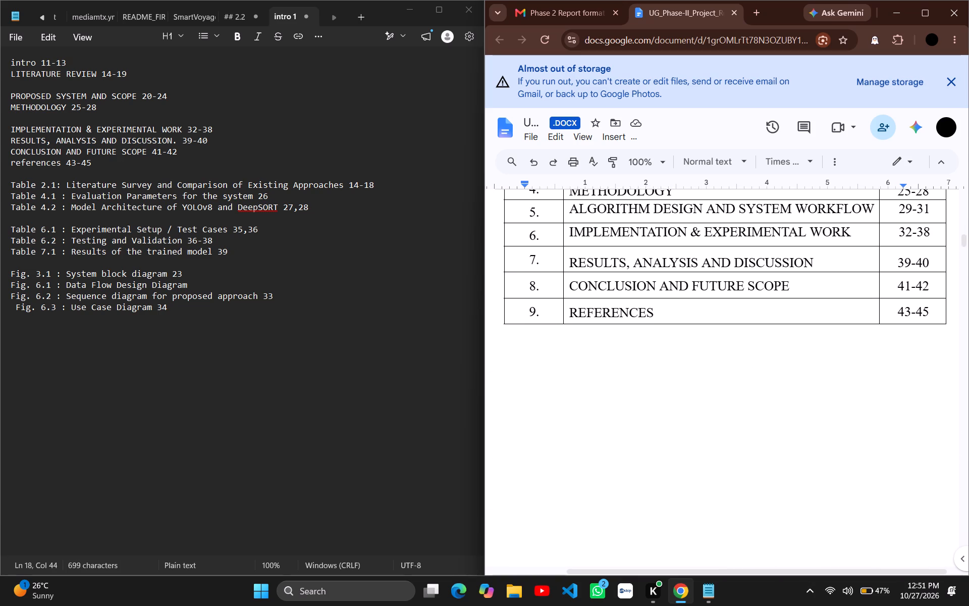
Copy "System block diagram" from the Notepad list into the title cell of the Figure 3.1 row in the report's figure list.
scroll(575, 264, down, 3)
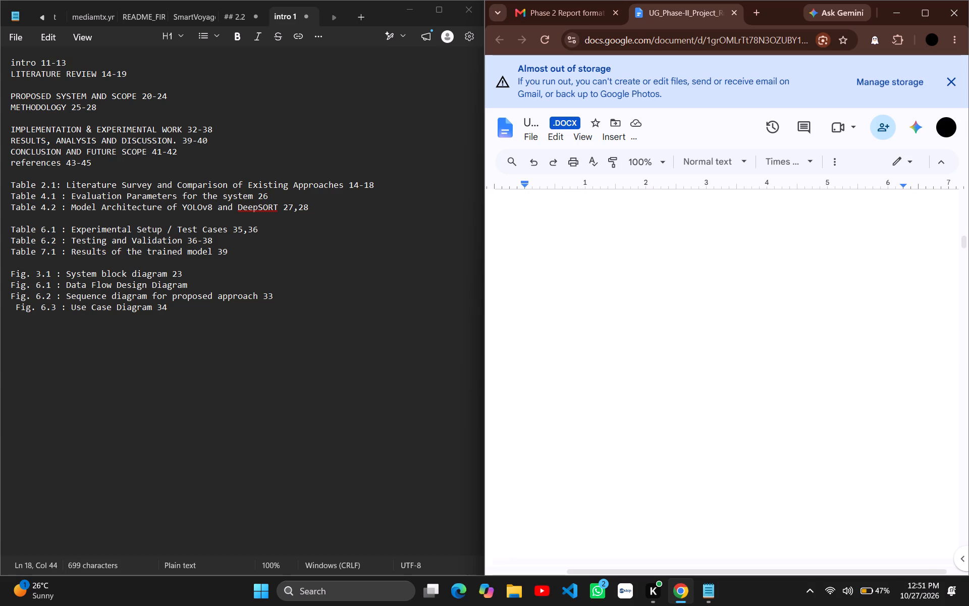
scroll(575, 264, down, 2)
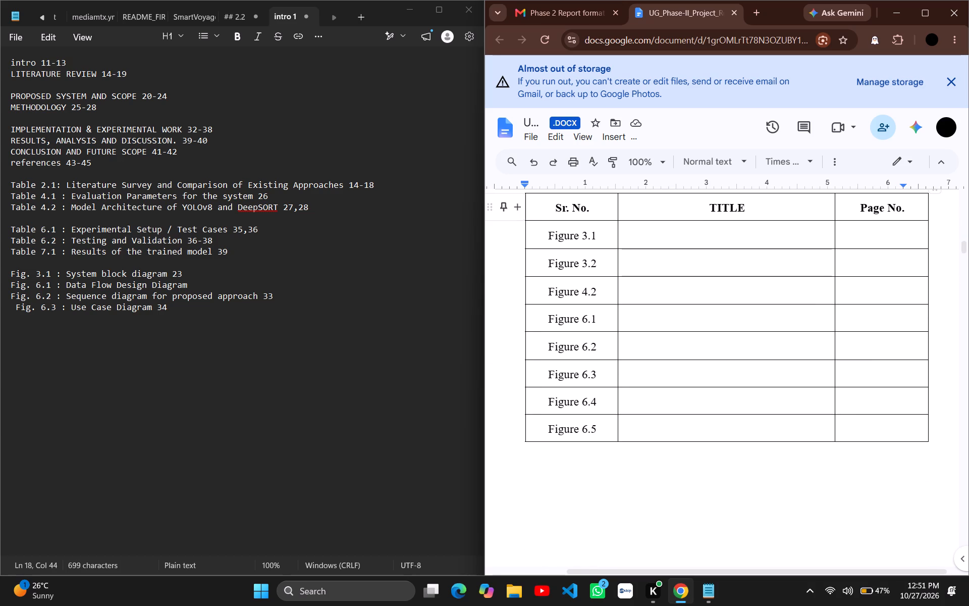
drag(166, 273, 71, 279)
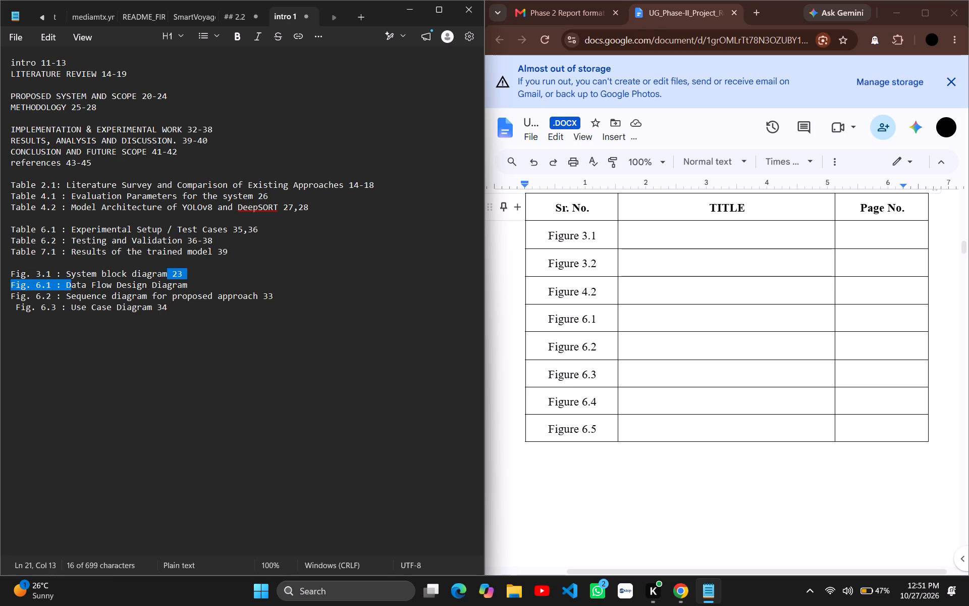
drag(71, 279, 66, 275)
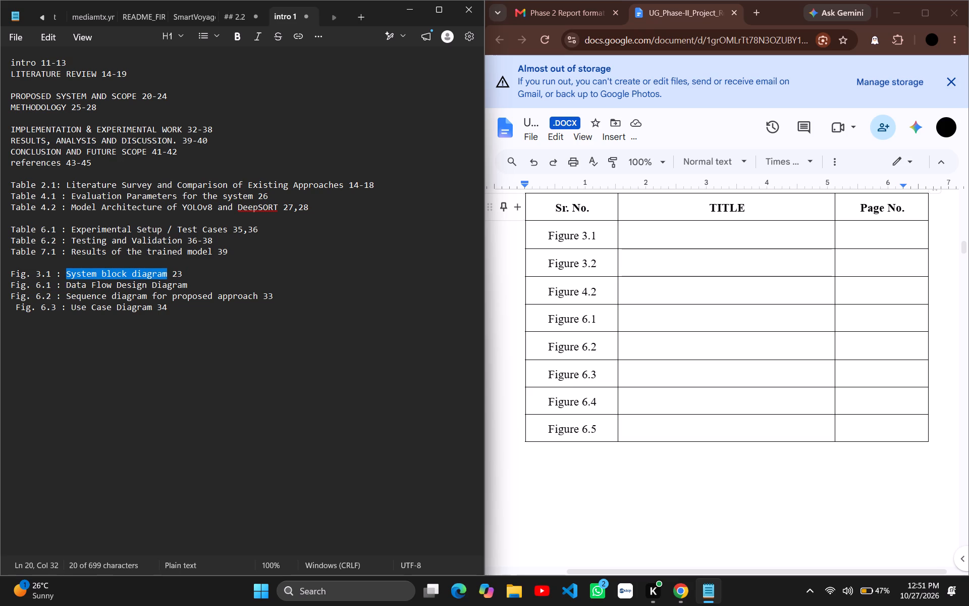
key(ctrl+c)
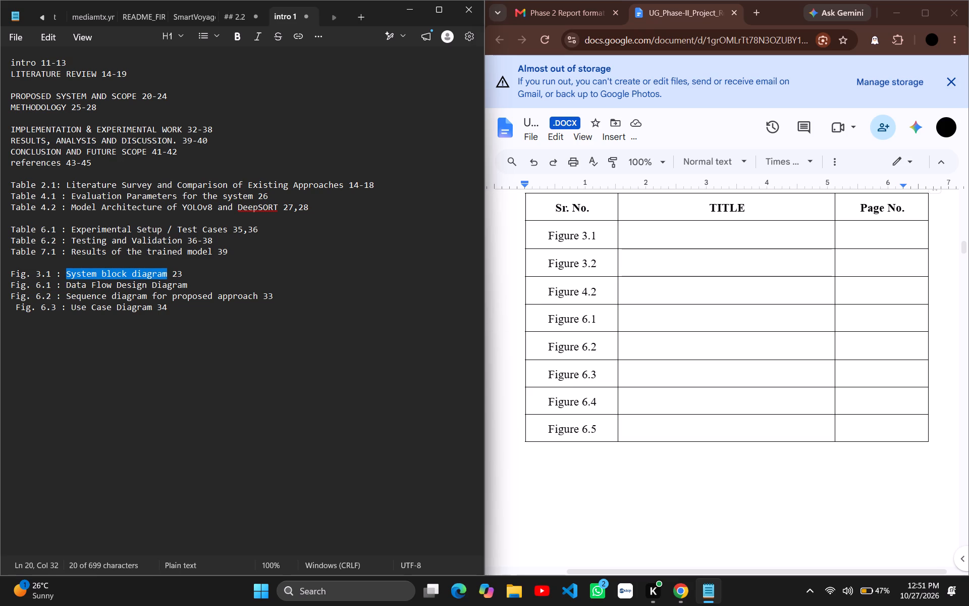
click(683, 233)
click(676, 237)
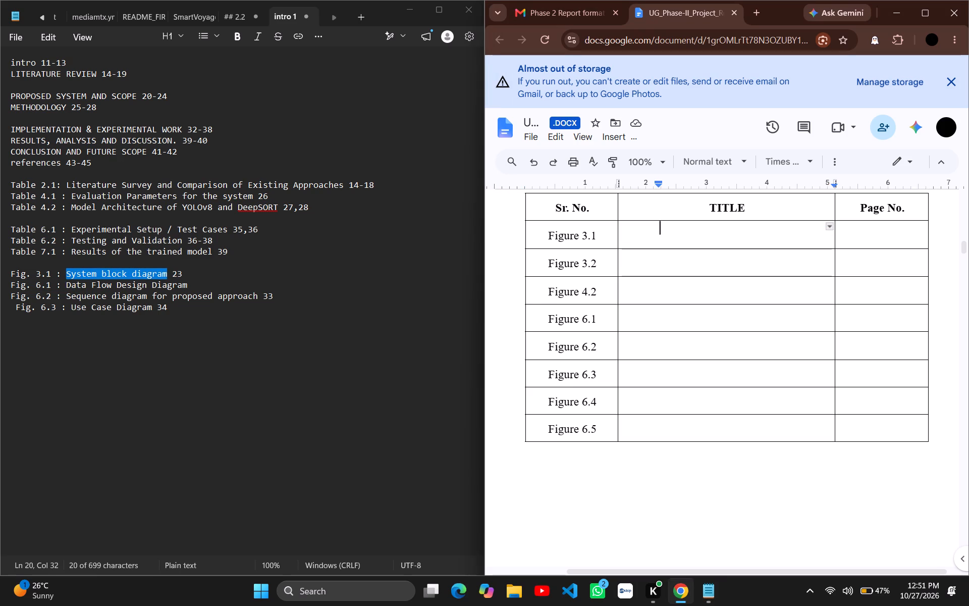
key(ctrl+v)
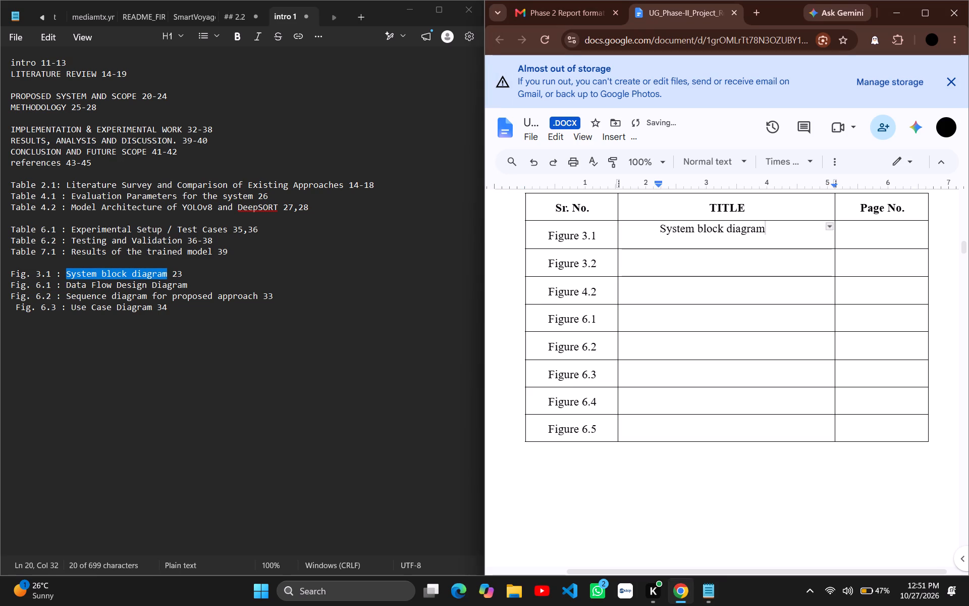
Remove the paragraph indent of the Figure 3.1 title and use leading spaces instead so it sits roughly centred.
click(653, 230)
key(BackSpace)
key(BackSpace)
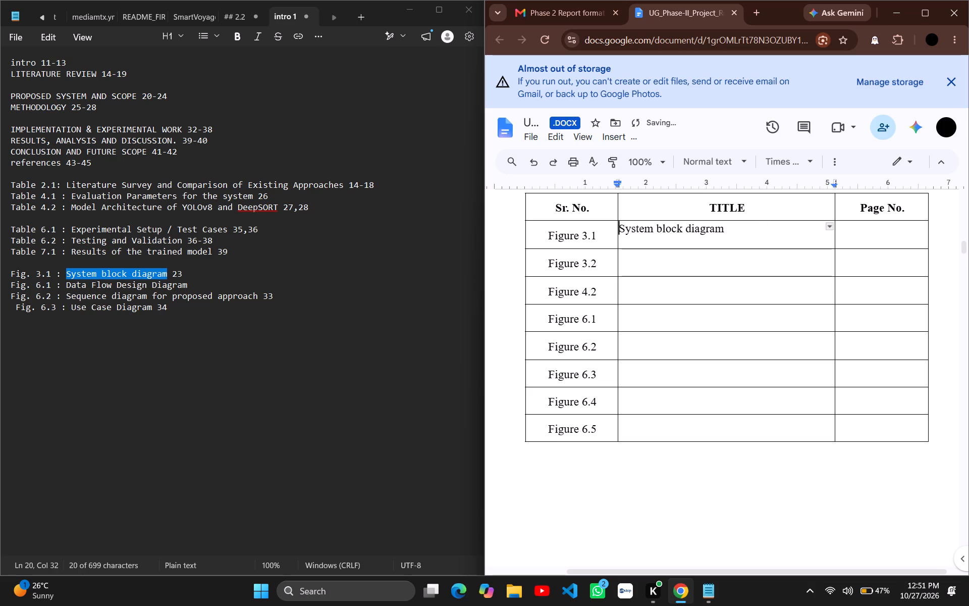
key(space)
key(space)
key(space)
key(space)
key(space)
key(space)
key(space)
key(space)
key(space)
key(space)
key(space)
key(space)
key(space)
key(space)
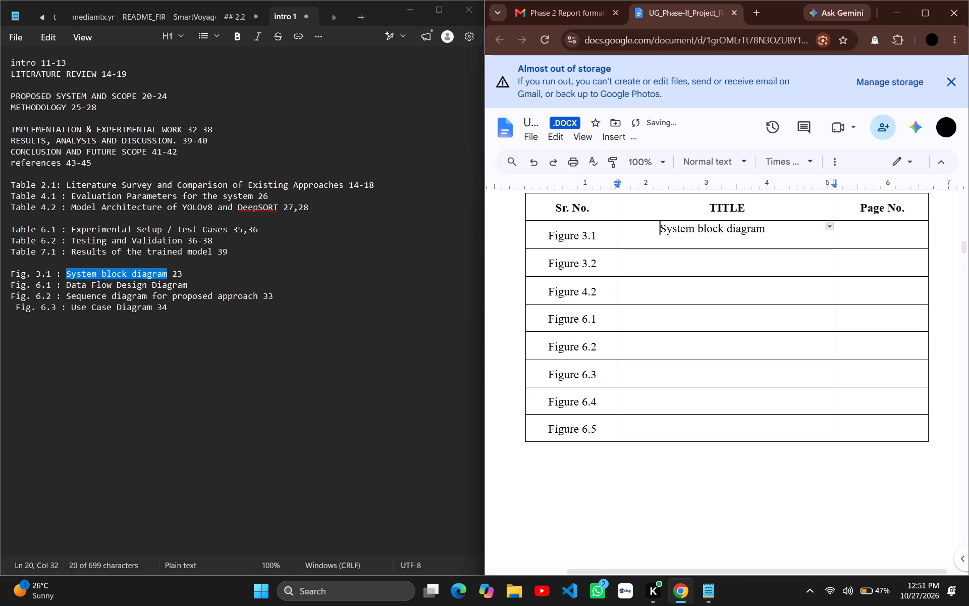
key(space)
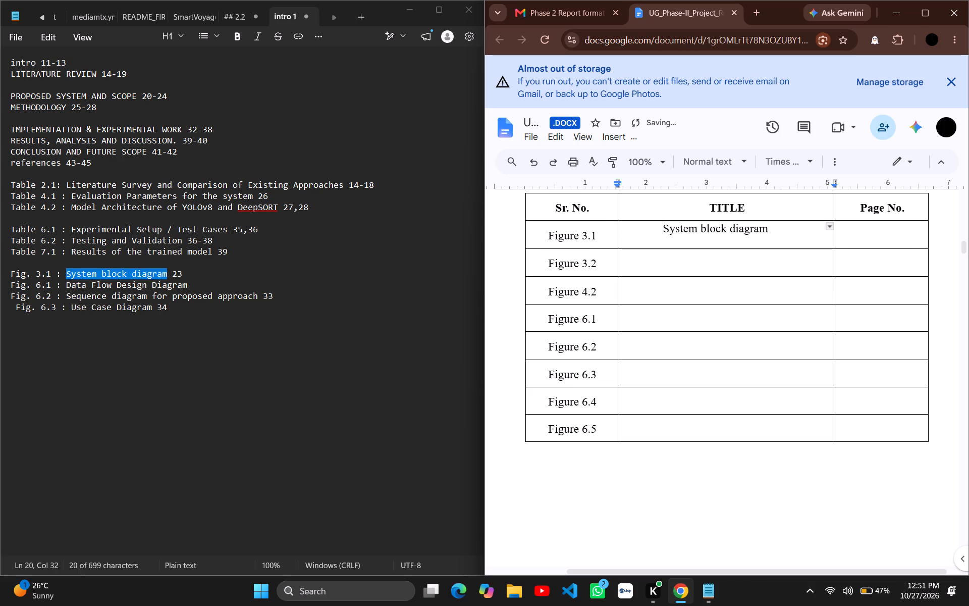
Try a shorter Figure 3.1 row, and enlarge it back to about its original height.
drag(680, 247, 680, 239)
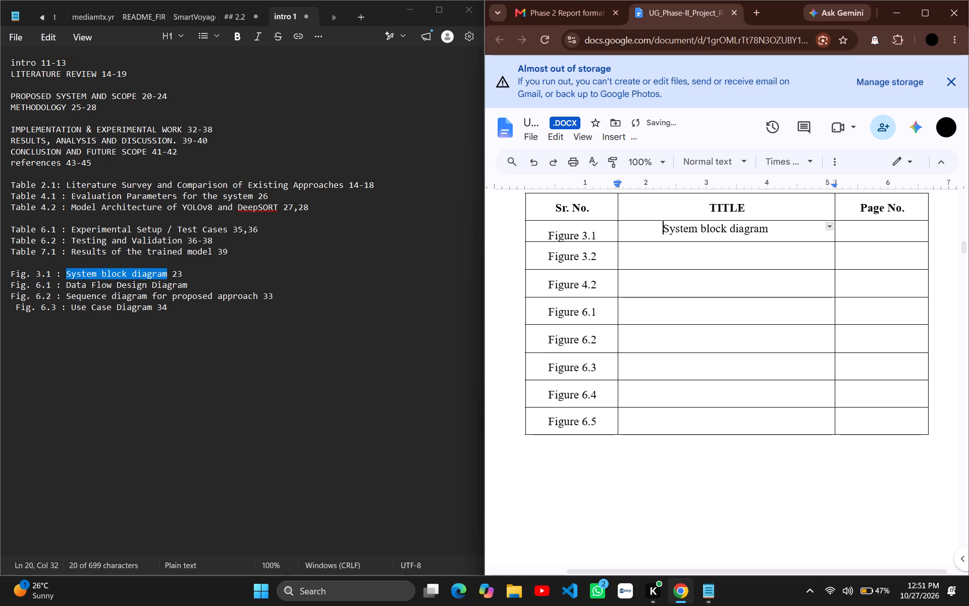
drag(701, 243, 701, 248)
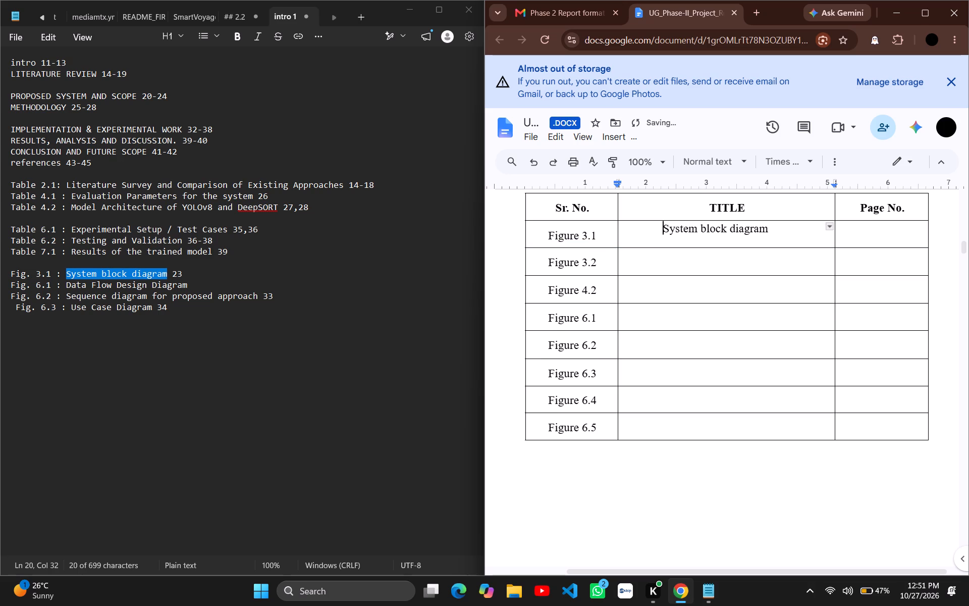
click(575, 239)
Enter 23 as the page number of Figure 3.1.
click(873, 238)
text(23)
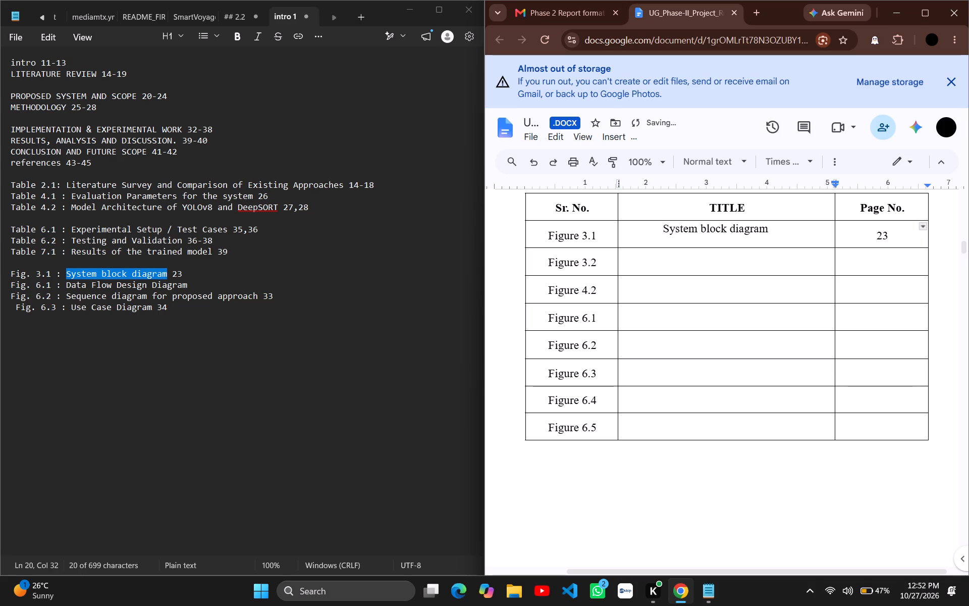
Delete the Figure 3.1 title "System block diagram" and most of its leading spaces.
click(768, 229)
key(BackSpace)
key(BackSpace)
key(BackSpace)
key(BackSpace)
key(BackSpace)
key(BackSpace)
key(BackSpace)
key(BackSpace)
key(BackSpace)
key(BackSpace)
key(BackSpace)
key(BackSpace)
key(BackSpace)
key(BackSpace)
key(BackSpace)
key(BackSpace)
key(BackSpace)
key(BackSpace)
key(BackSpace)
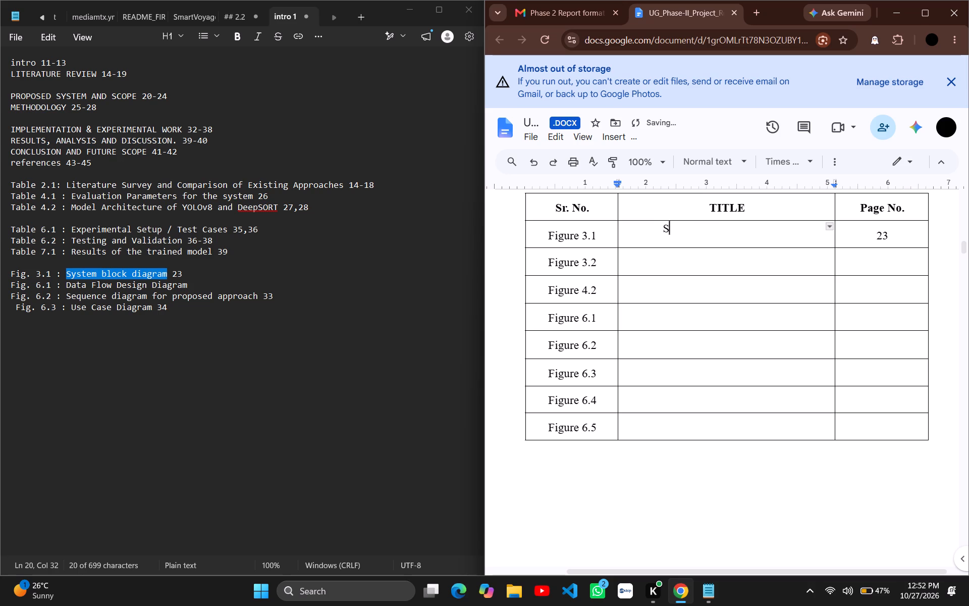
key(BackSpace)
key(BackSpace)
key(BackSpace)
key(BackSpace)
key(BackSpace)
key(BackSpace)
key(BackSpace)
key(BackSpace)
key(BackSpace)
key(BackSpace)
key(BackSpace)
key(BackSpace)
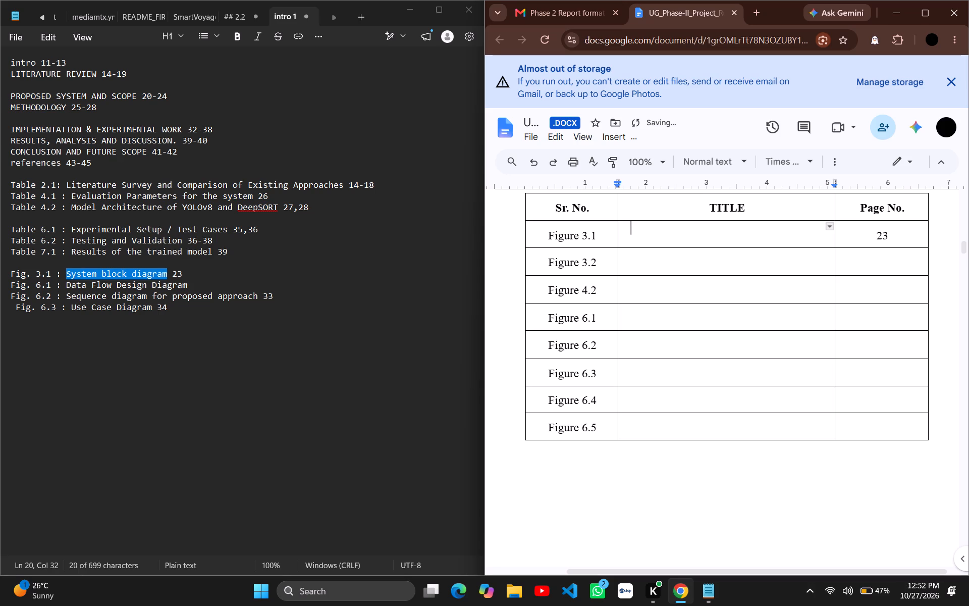
Paste "System block diagram" back into the Figure 3.1 title cell and add leading spaces so it sits roughly centred.
click(730, 265)
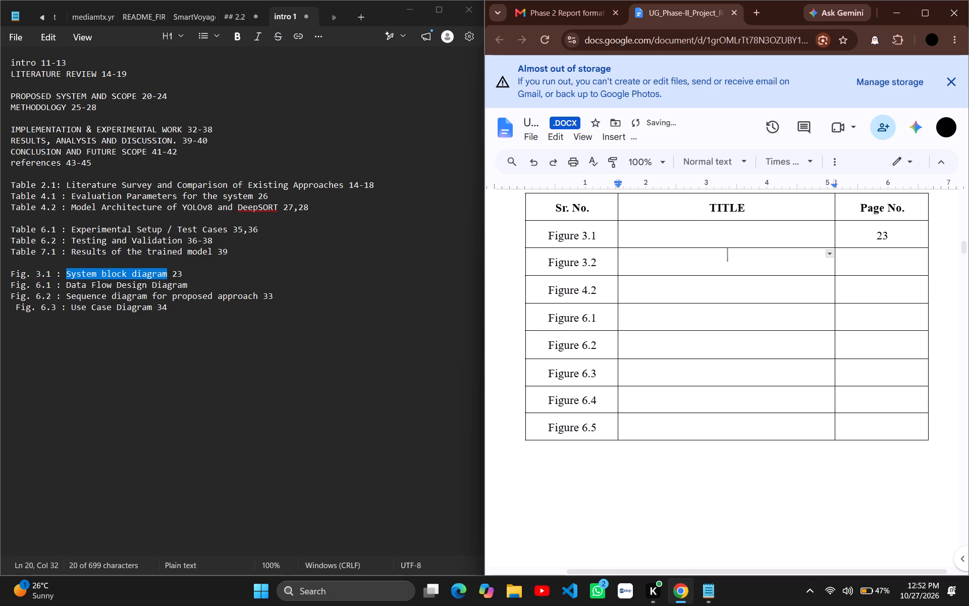
click(649, 226)
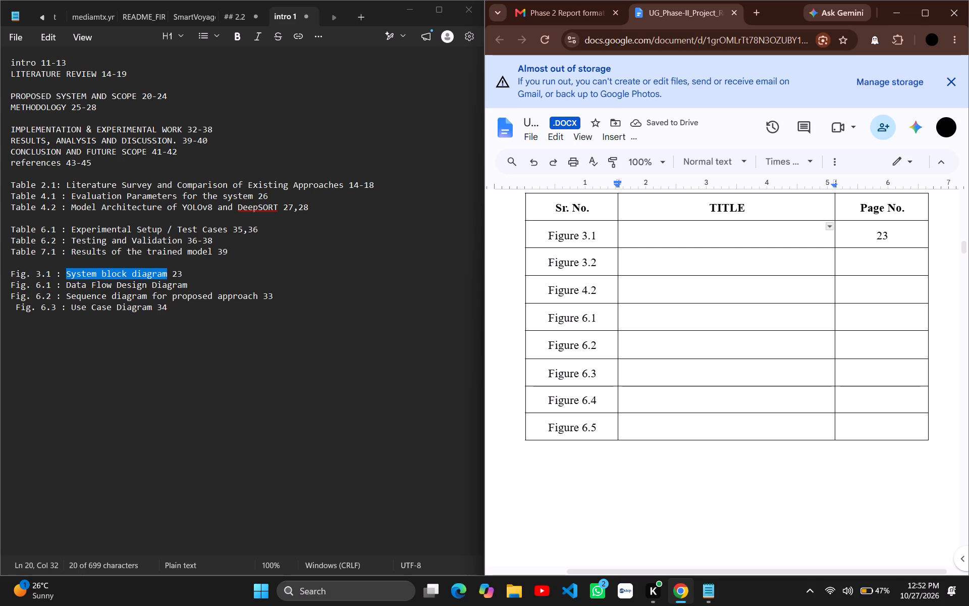
key(ctrl+v)
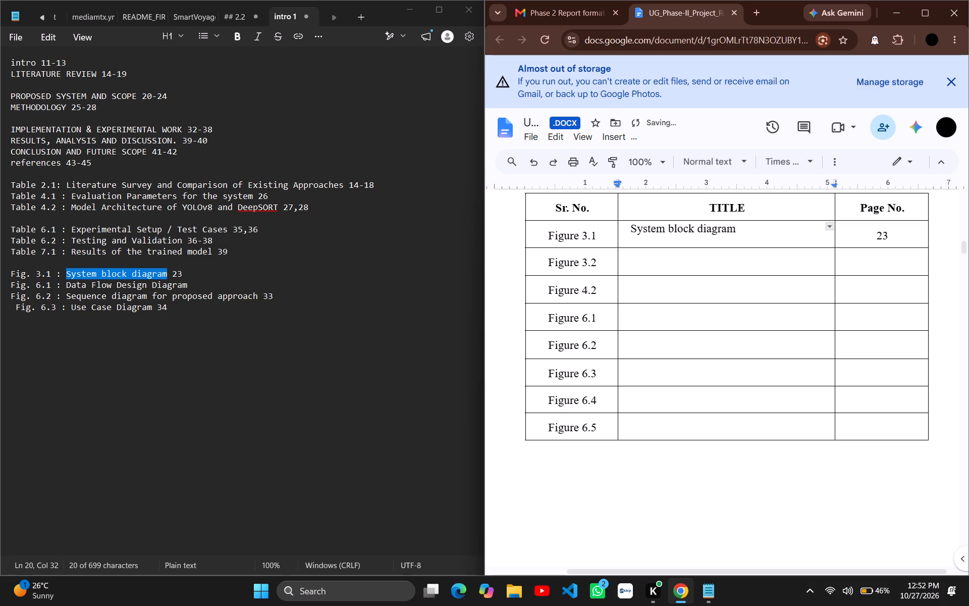
key(Left)
key(Left)
key(Left)
key(Left)
key(Left)
key(Left)
key(Left)
key(Left)
key(Left)
key(Left)
key(Left)
key(Left)
key(Left)
key(Left)
key(Left)
key(Left)
key(Left)
key(Left)
key(Left)
key(Left)
key(space)
key(space)
key(space)
key(space)
key(space)
key(space)
key(space)
key(space)
key(space)
key(space)
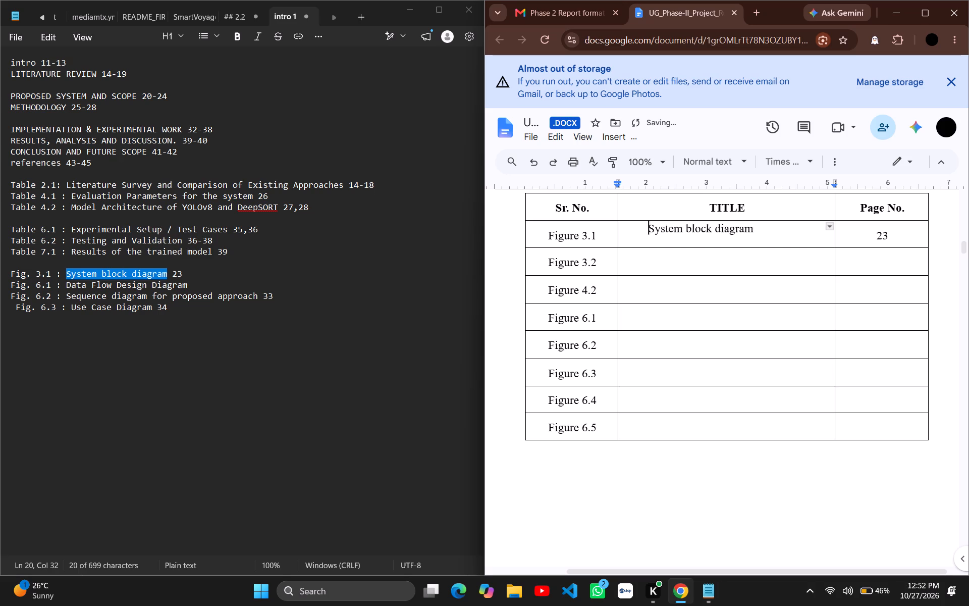
key(space)
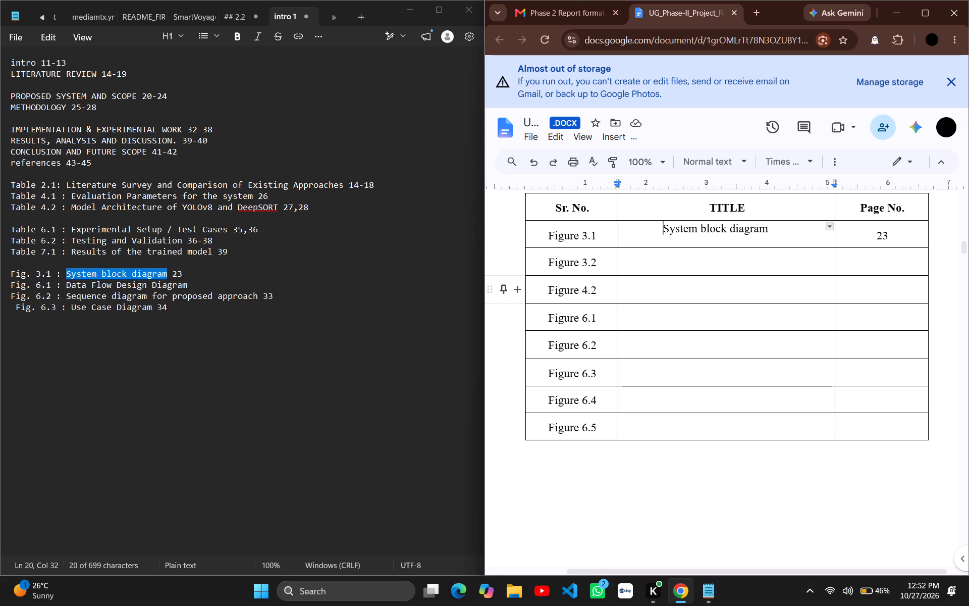
Copy "Data Flow Design Diagram" from the Notepad list into the Figure 6.1 title cell.
drag(189, 284, 64, 284)
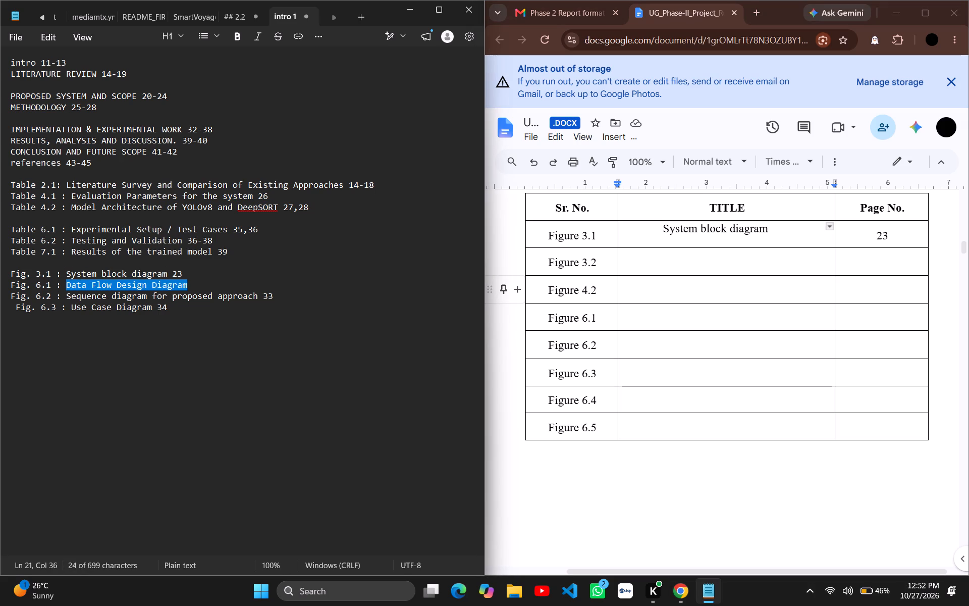
key(ctrl+c)
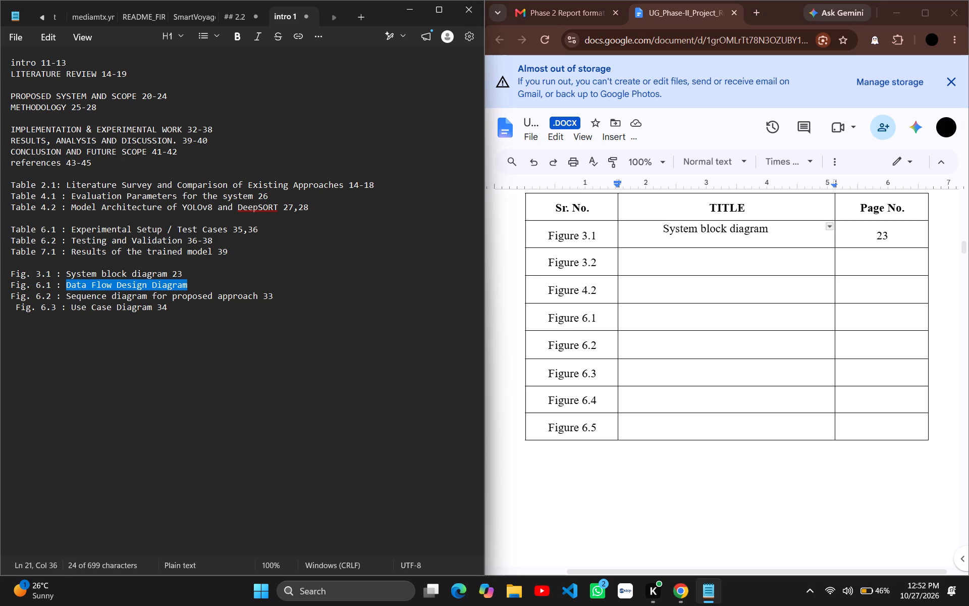
click(685, 313)
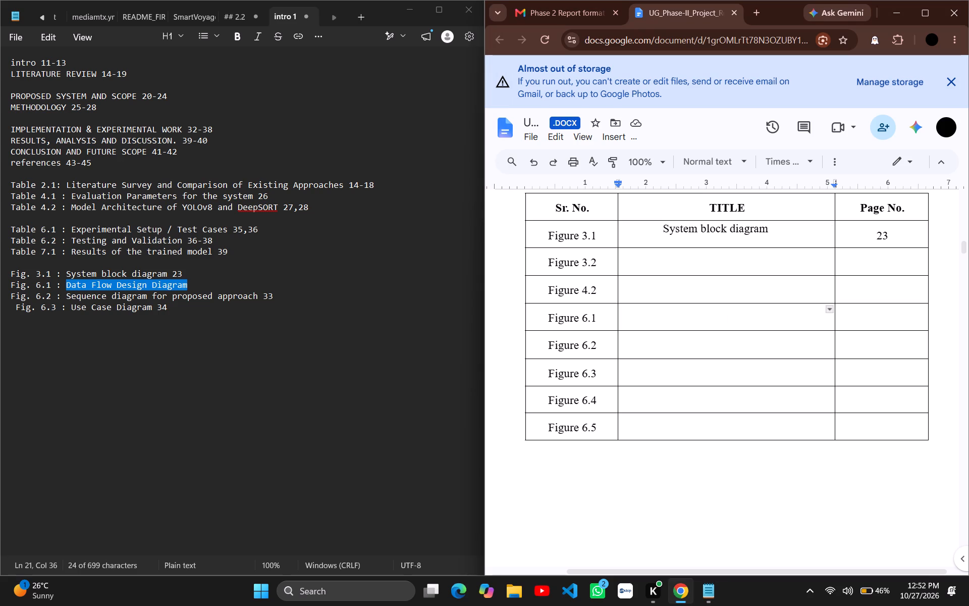
key(ctrl+v)
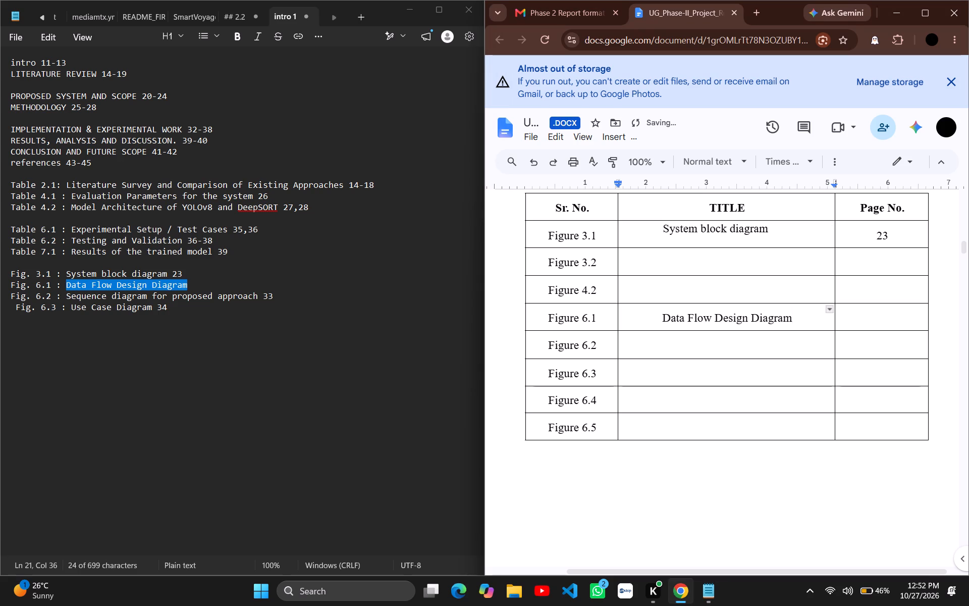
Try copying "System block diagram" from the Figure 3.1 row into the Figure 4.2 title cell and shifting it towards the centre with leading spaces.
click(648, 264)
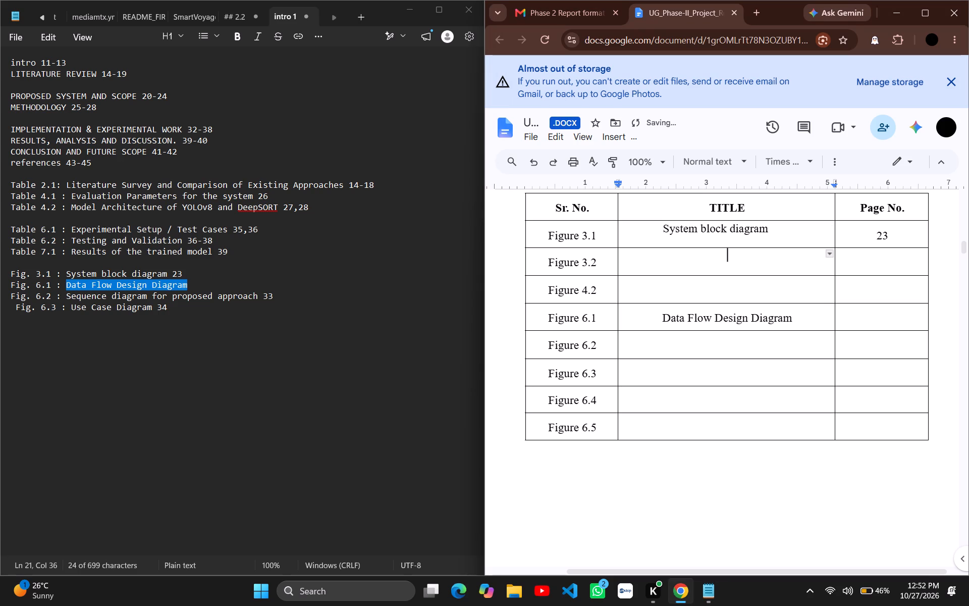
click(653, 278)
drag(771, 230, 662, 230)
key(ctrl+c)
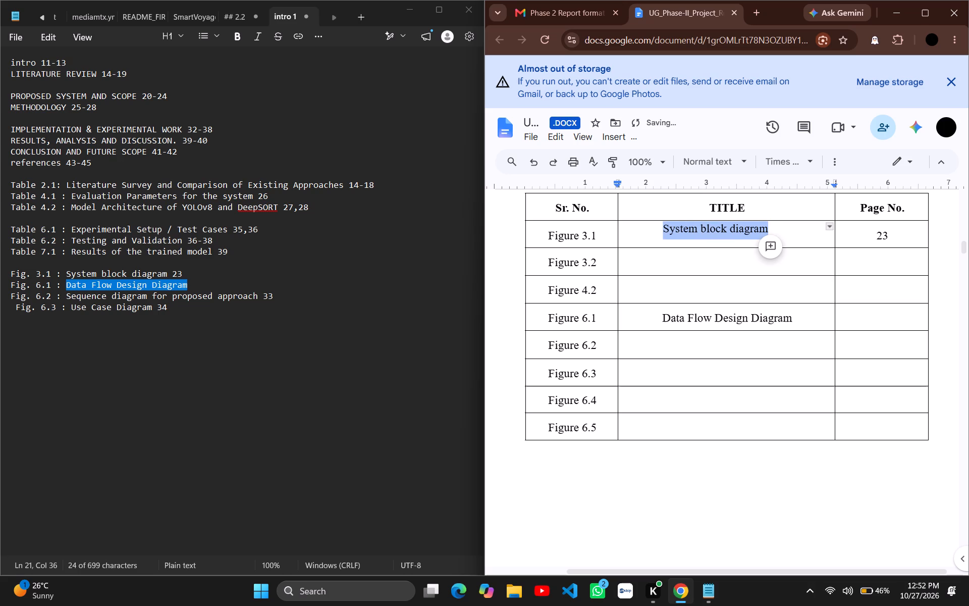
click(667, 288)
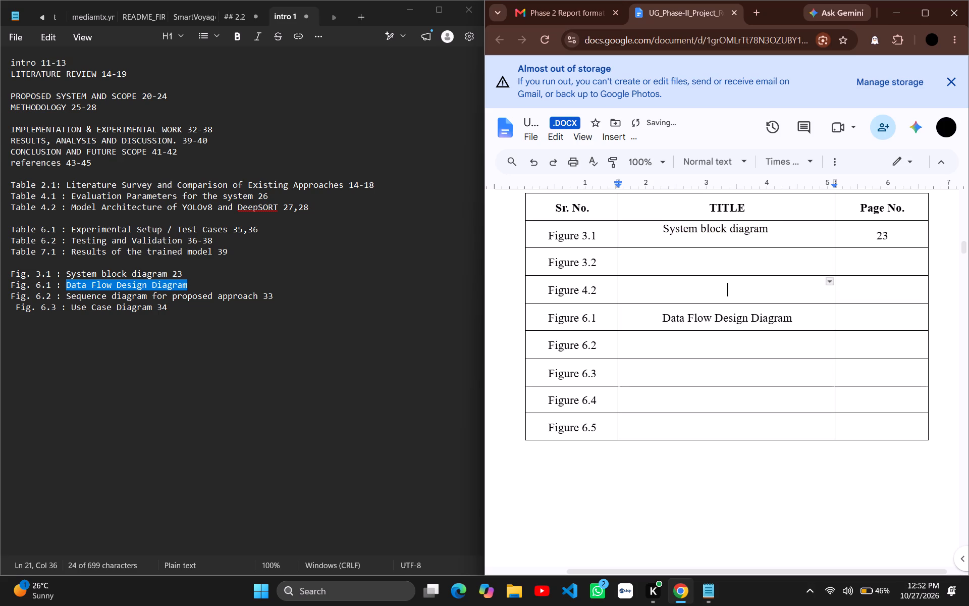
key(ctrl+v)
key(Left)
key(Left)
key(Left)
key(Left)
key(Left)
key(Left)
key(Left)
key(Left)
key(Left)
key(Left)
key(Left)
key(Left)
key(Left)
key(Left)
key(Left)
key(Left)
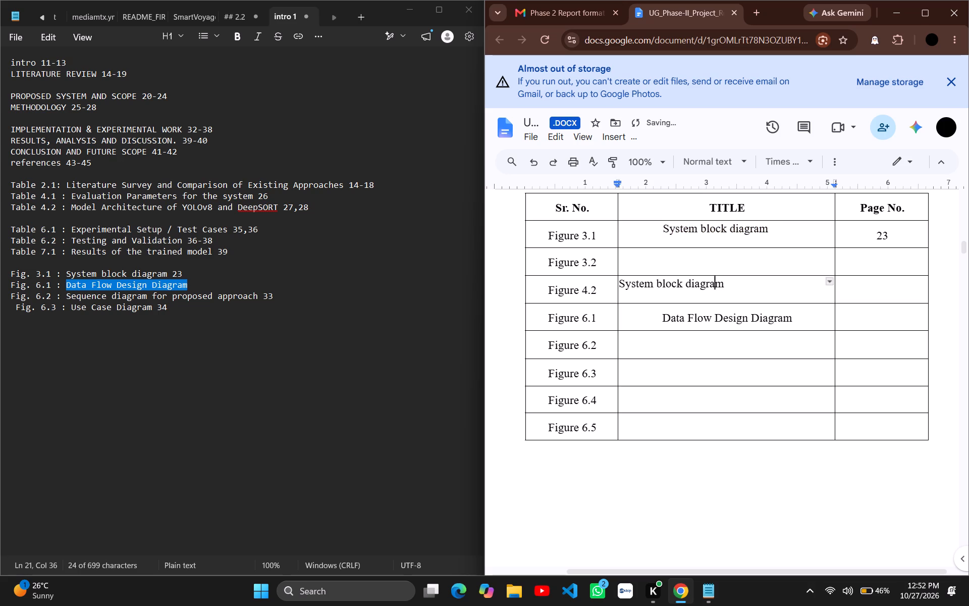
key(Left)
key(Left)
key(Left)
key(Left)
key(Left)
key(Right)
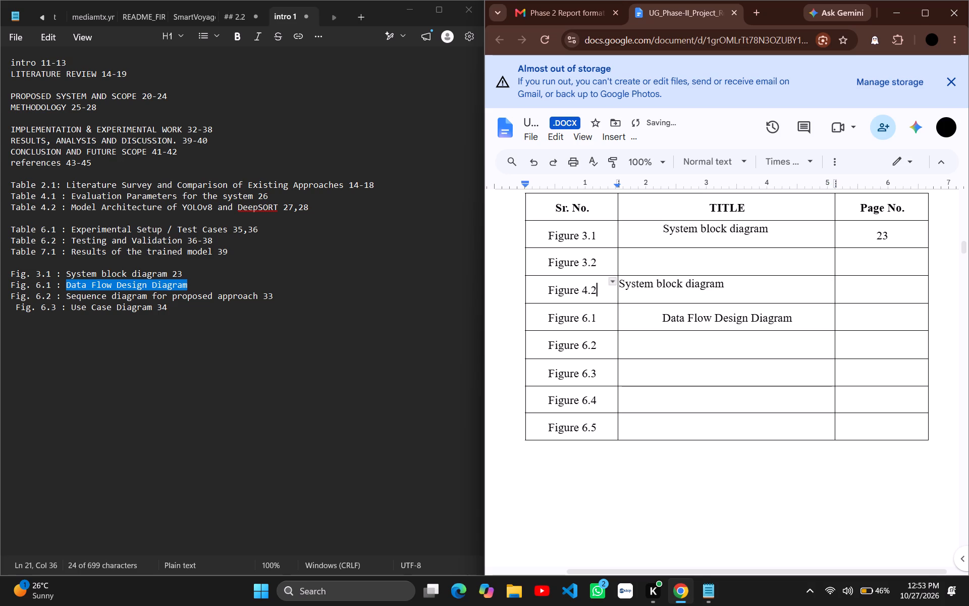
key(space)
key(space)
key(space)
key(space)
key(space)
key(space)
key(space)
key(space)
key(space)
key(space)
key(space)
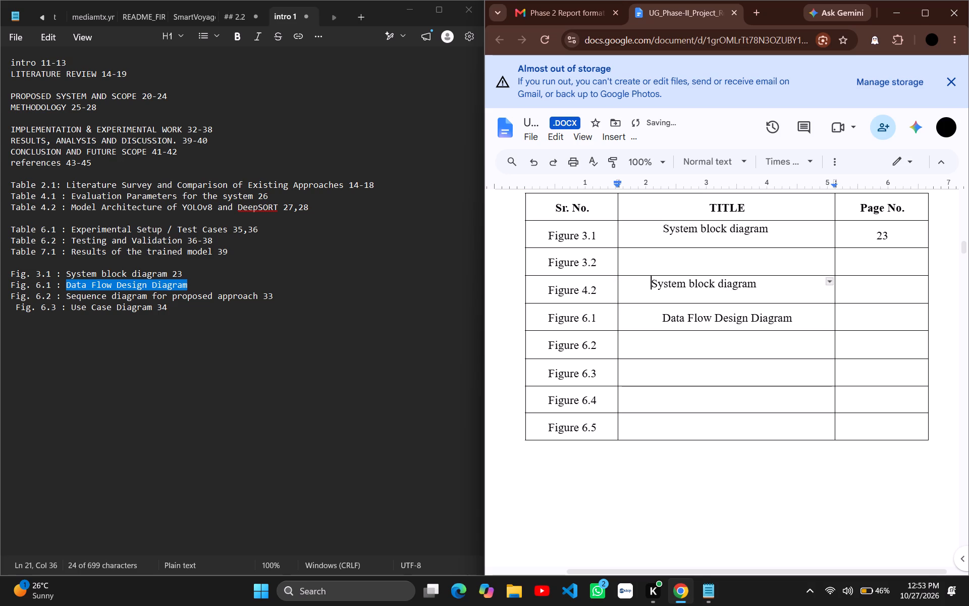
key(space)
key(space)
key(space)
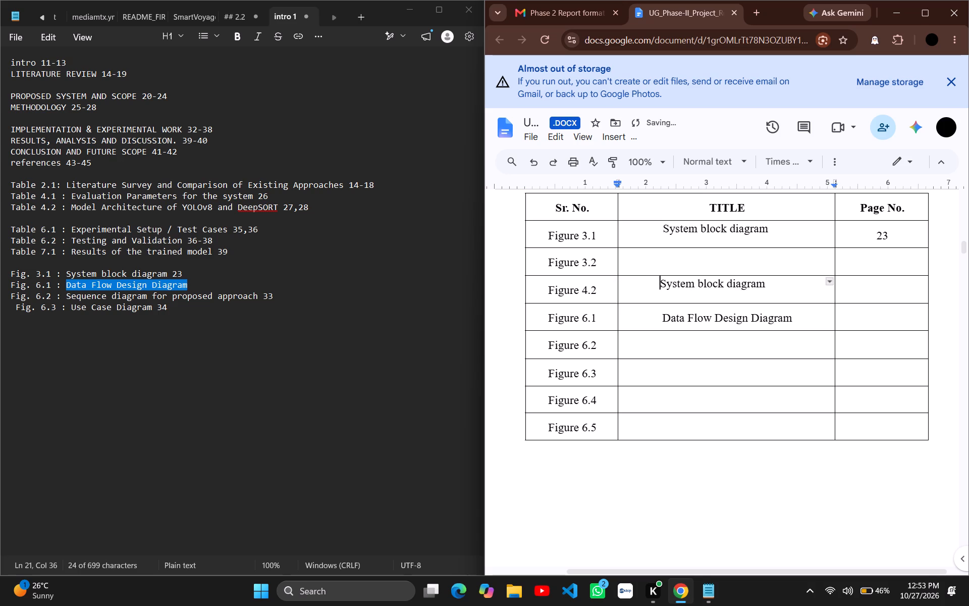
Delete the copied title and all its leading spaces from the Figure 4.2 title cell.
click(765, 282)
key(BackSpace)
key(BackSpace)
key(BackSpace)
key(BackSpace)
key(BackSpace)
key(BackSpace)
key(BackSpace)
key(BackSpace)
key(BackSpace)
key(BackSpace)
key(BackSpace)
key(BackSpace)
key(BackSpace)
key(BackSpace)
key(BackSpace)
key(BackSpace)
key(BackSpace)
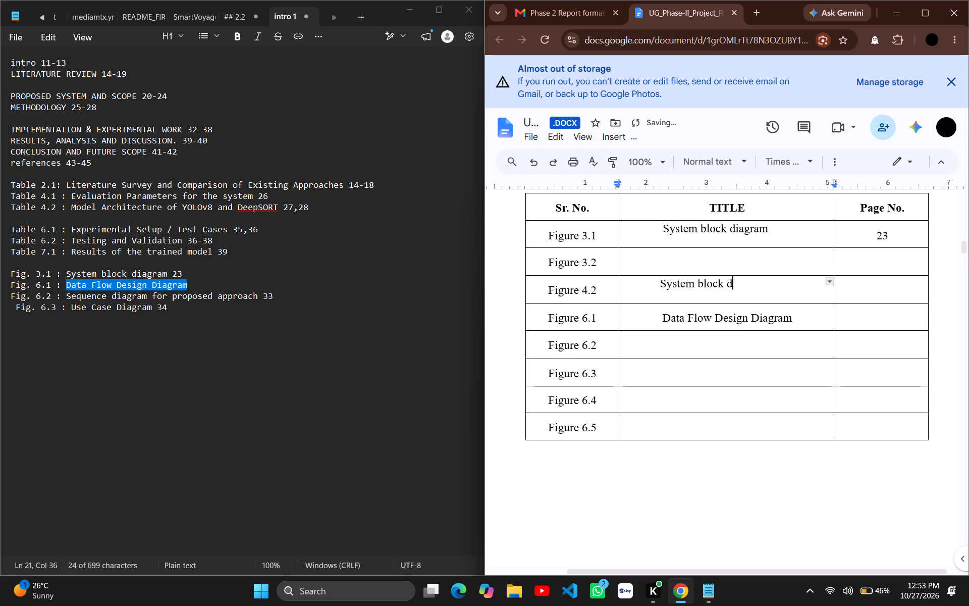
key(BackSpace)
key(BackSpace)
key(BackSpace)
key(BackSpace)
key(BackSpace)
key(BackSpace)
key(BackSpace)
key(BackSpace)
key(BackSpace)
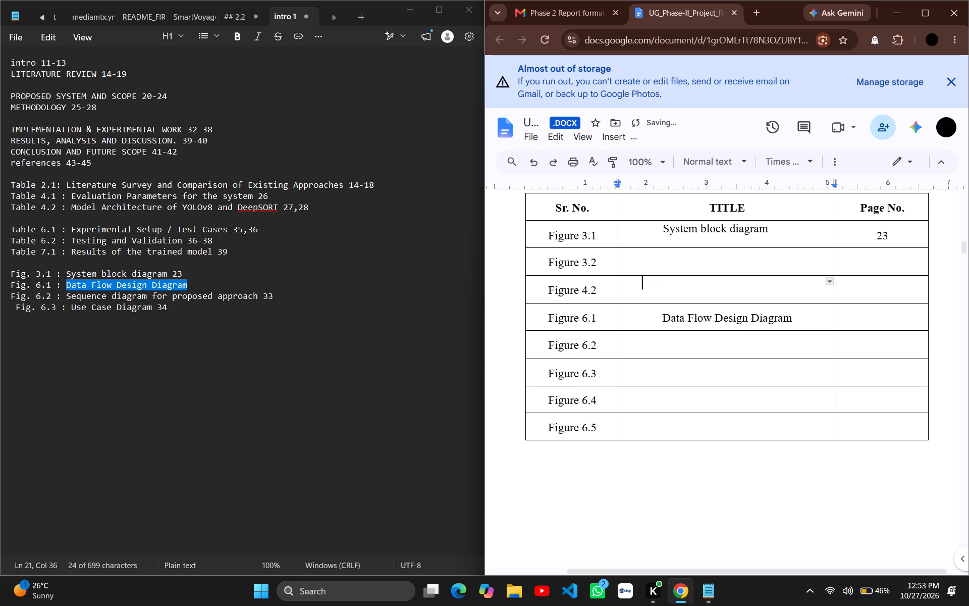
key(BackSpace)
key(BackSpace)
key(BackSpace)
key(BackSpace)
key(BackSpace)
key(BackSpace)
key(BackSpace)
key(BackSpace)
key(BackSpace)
Enter 33 as the page number of Figure 6.1.
click(862, 314)
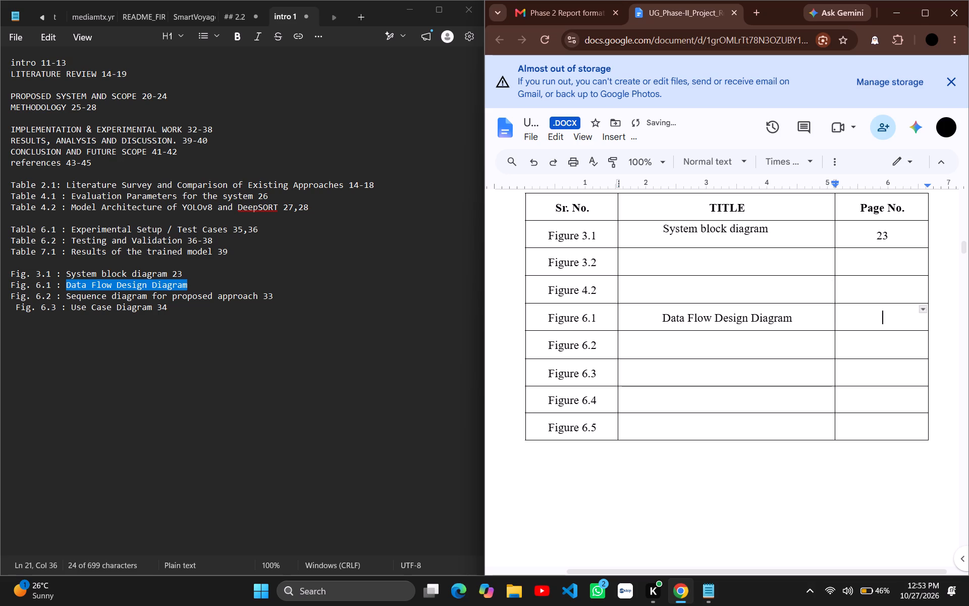
text(33)
Fill in the Figure 6.2 row with the title "Sequence diagram for proposed approach" and page number 33.
click(689, 350)
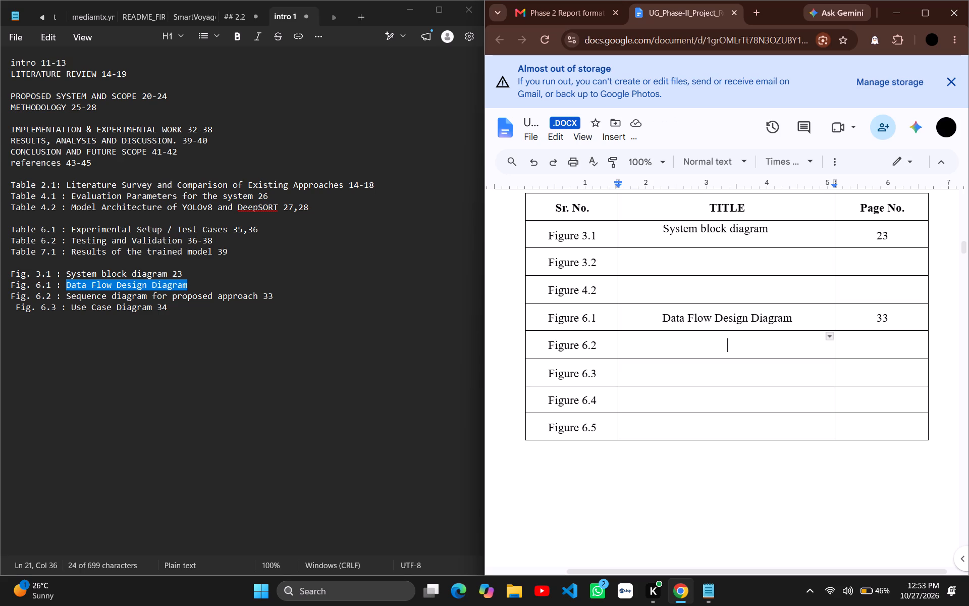
key(shift+s)
text(equence d)
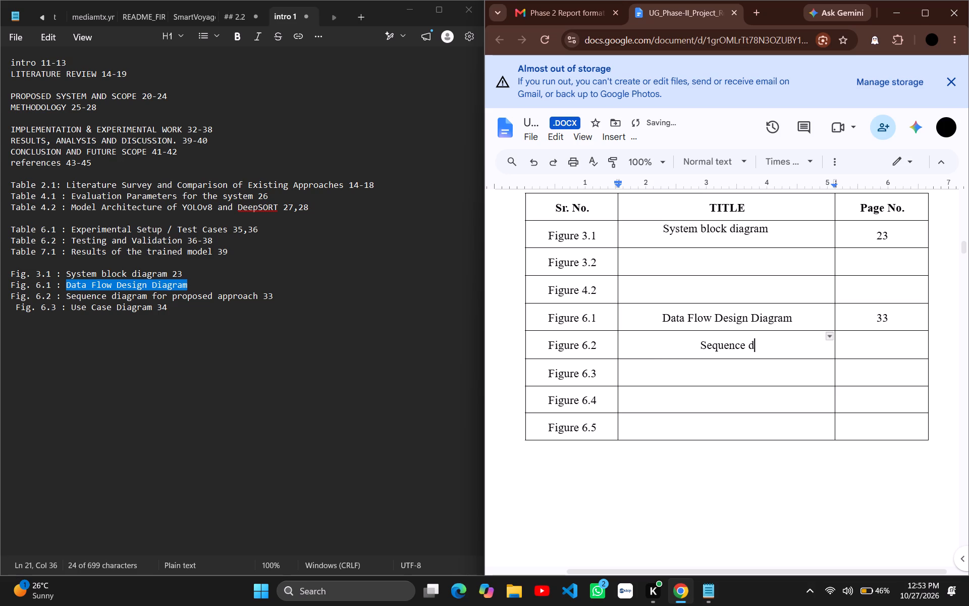
text(iagram)
key(space)
text(for proposed appo)
key(BackSpace)
text(roach)
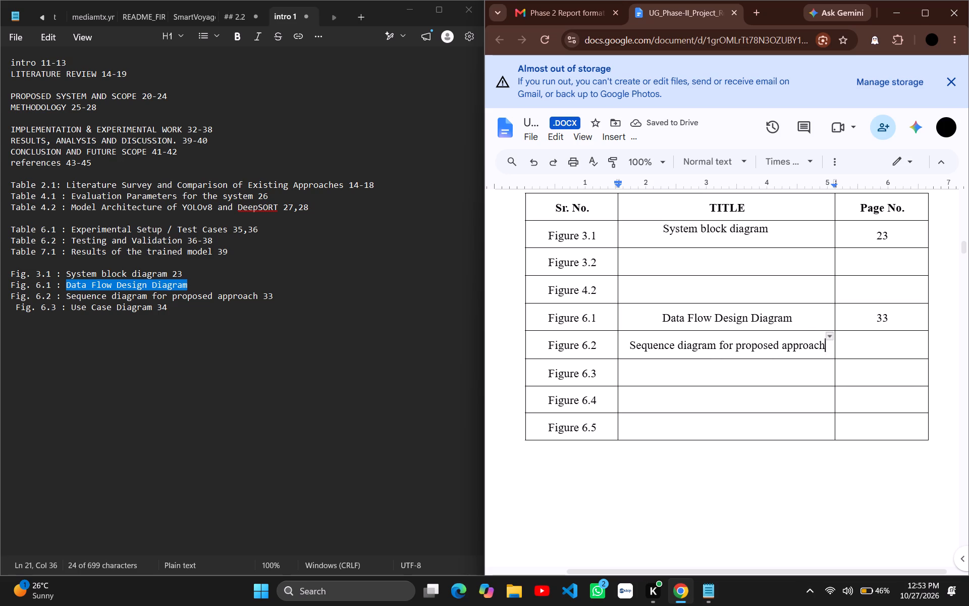
click(879, 344)
text(33)
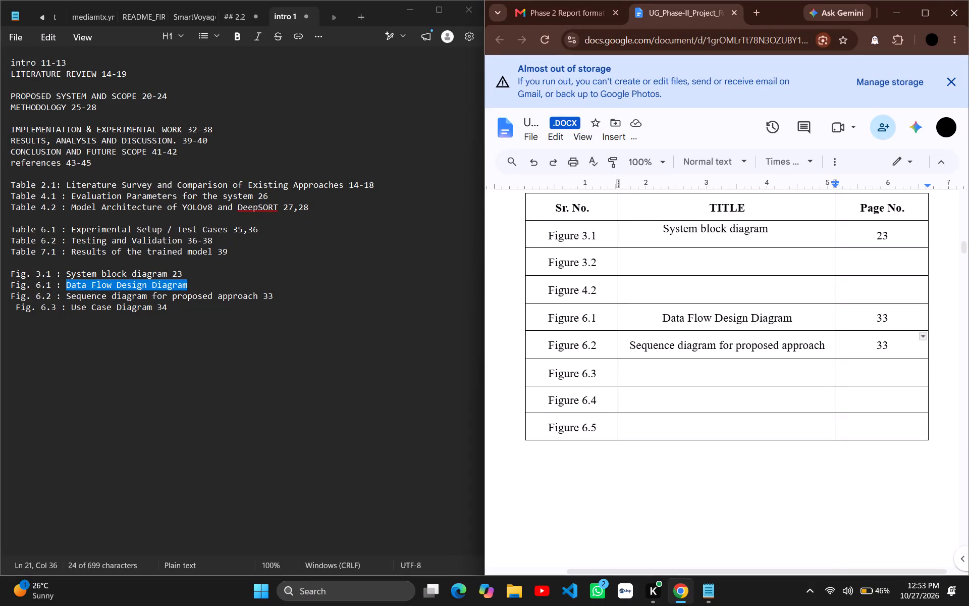
Fill in the Figure 6.3 row with the title "Use Case Diagram" and page number 34.
click(676, 370)
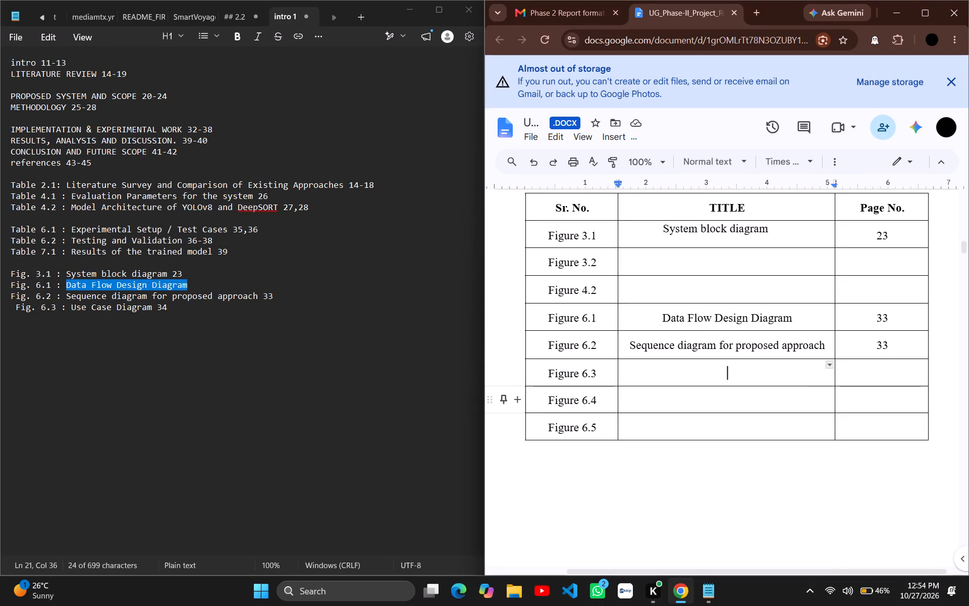
text(Use)
key(space)
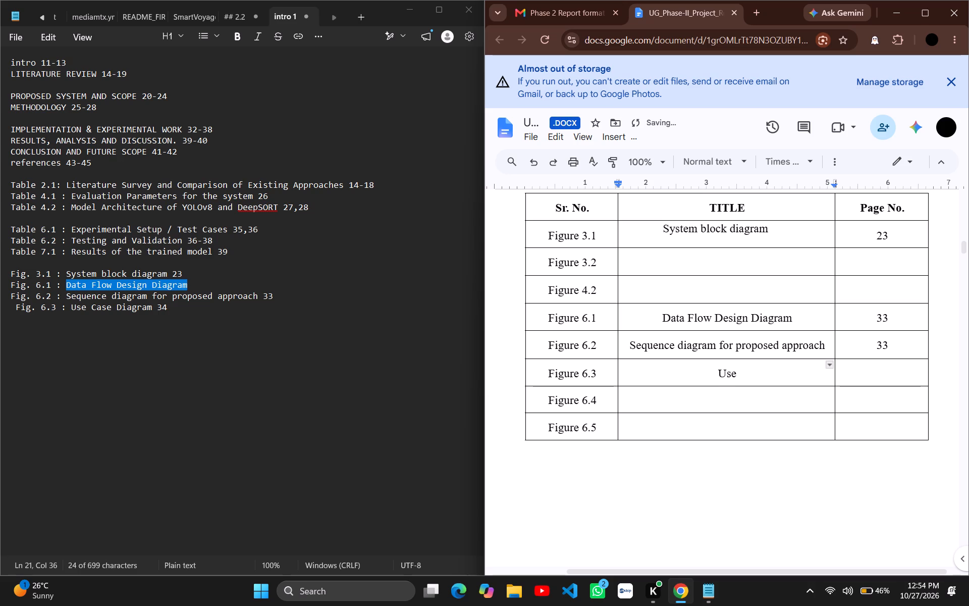
text(Case)
key(space)
text(Diagram)
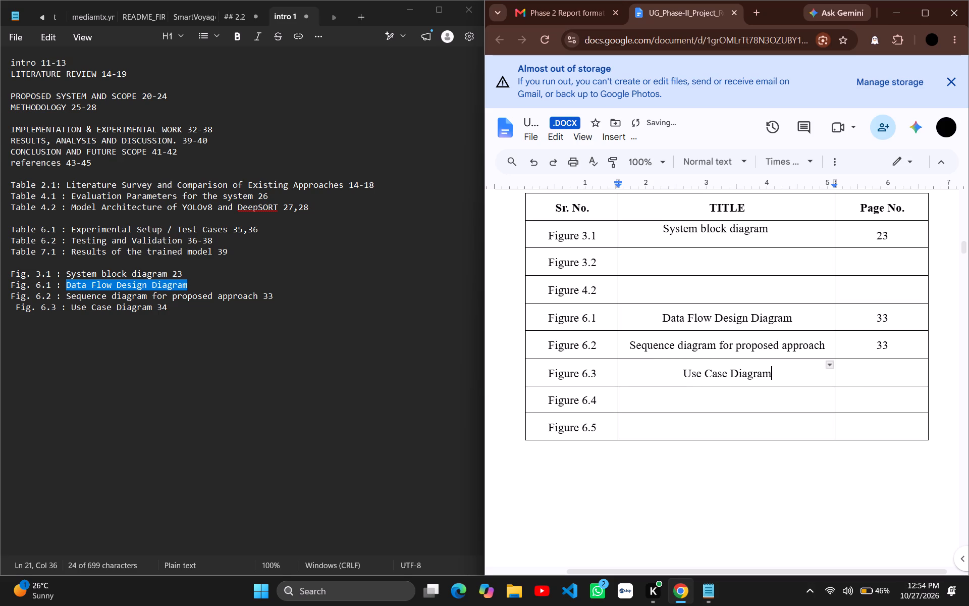
click(889, 376)
text(34)
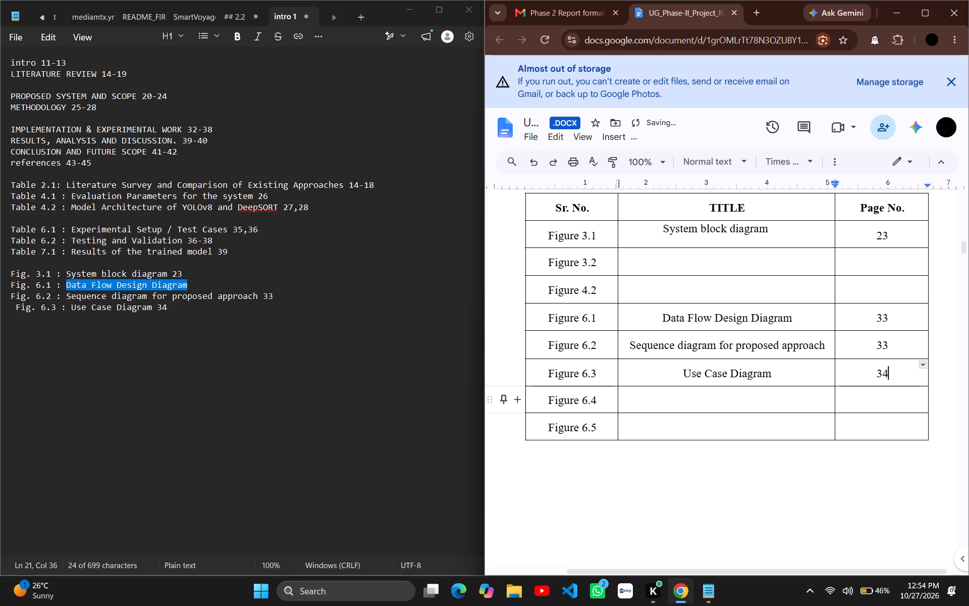
Clear the contents of the Figure 6.4 and Figure 6.5 rows in the list of figures.
drag(549, 398, 912, 452)
scroll(715, 428, right, 2)
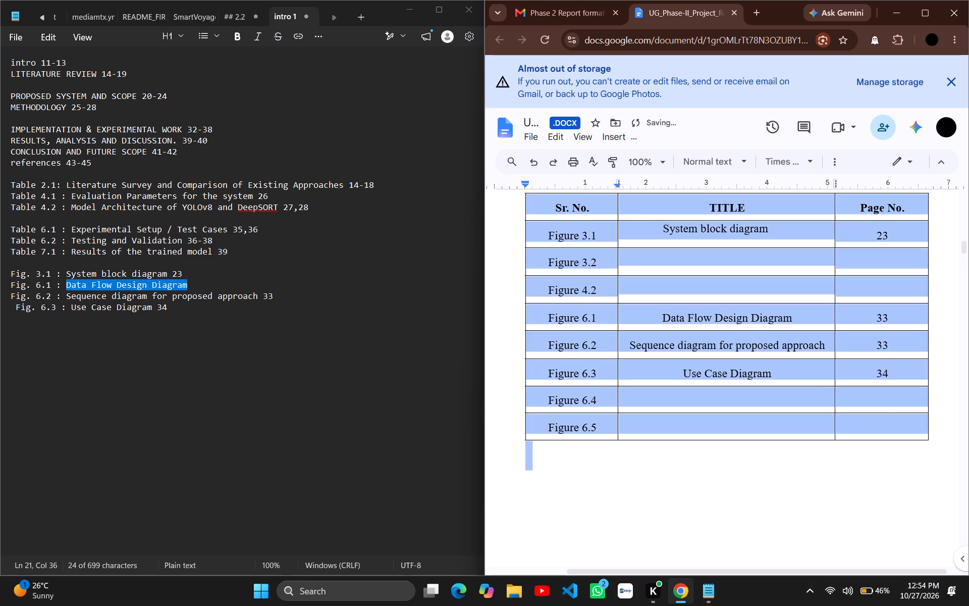
drag(912, 452, 904, 434)
key(Delete)
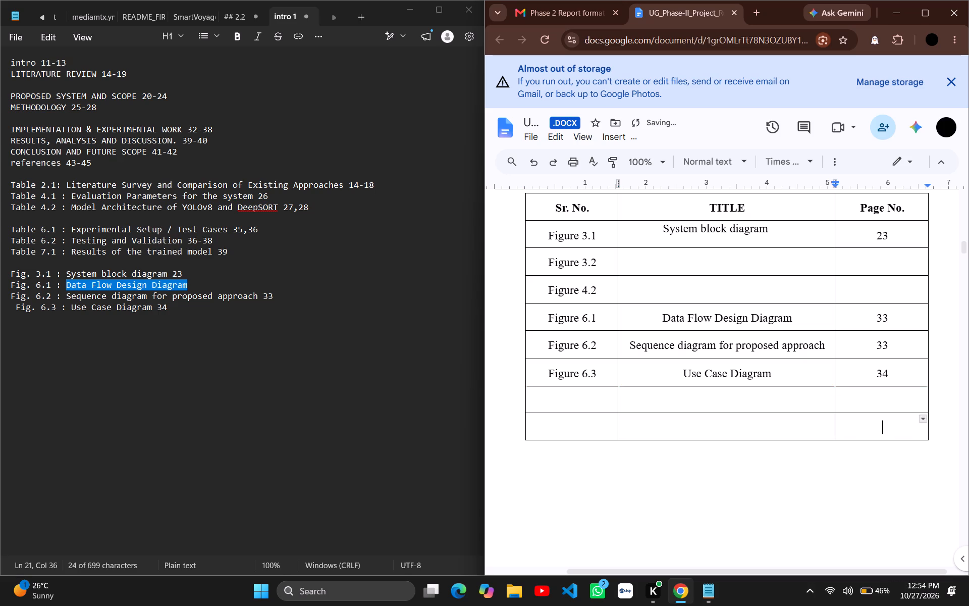
Delete the two blank rows below Figure 6.3 in the list of figures table.
drag(563, 398, 573, 398)
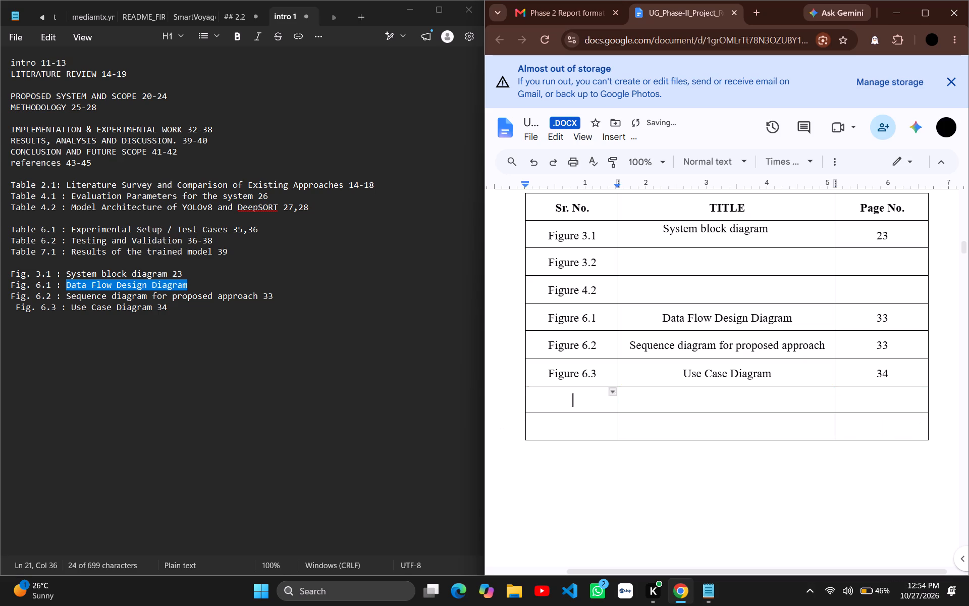
drag(573, 398, 841, 428)
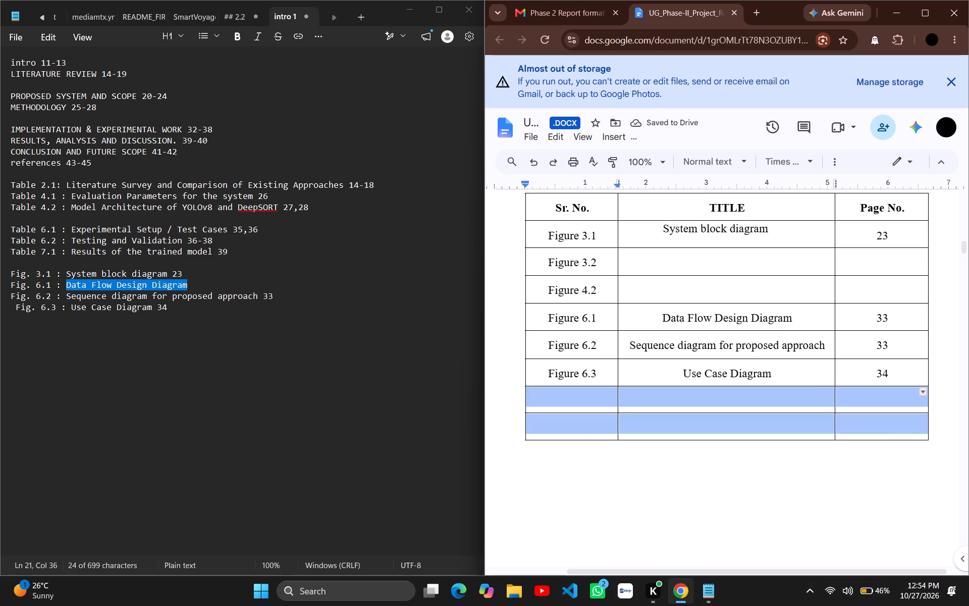
right_click(790, 419)
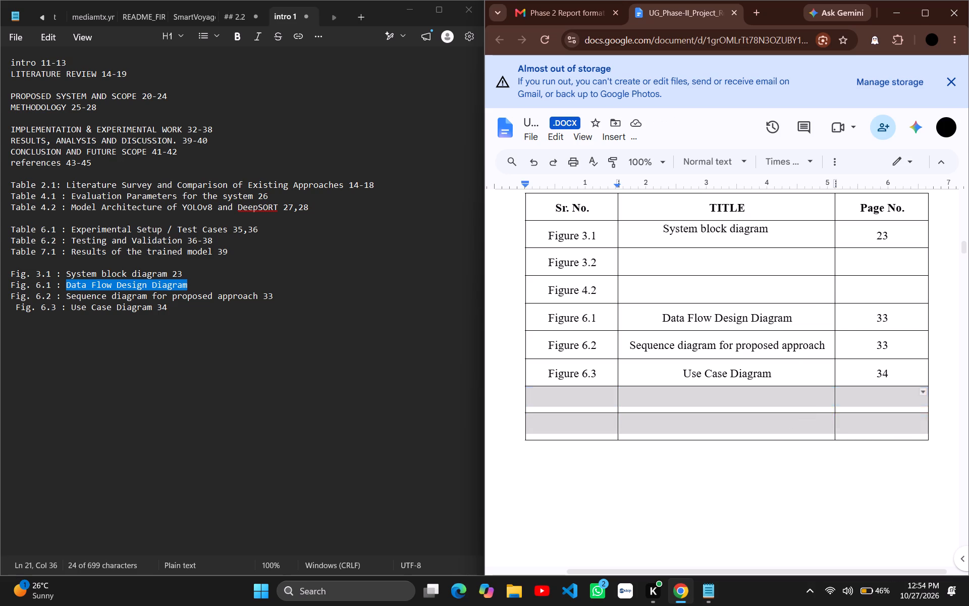
click(856, 364)
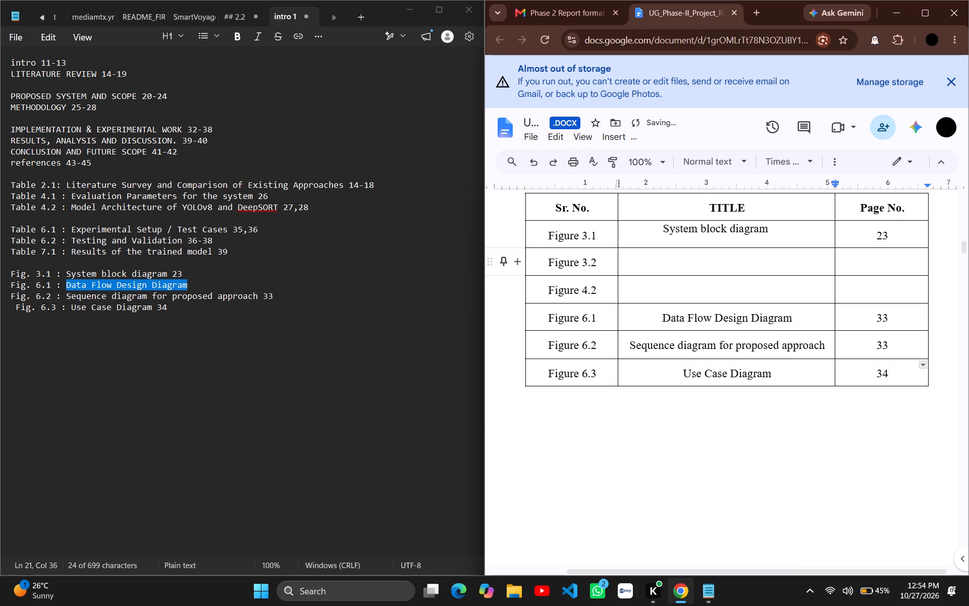
Delete the Figure 3.2 and Figure 4.2 rows from the list of figures table.
drag(541, 254, 728, 285)
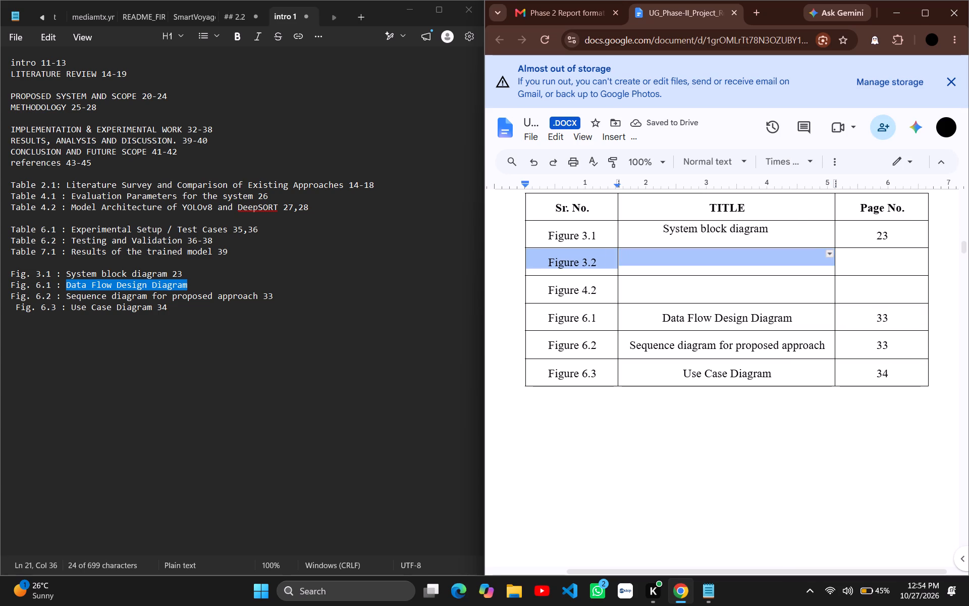
drag(728, 285, 856, 283)
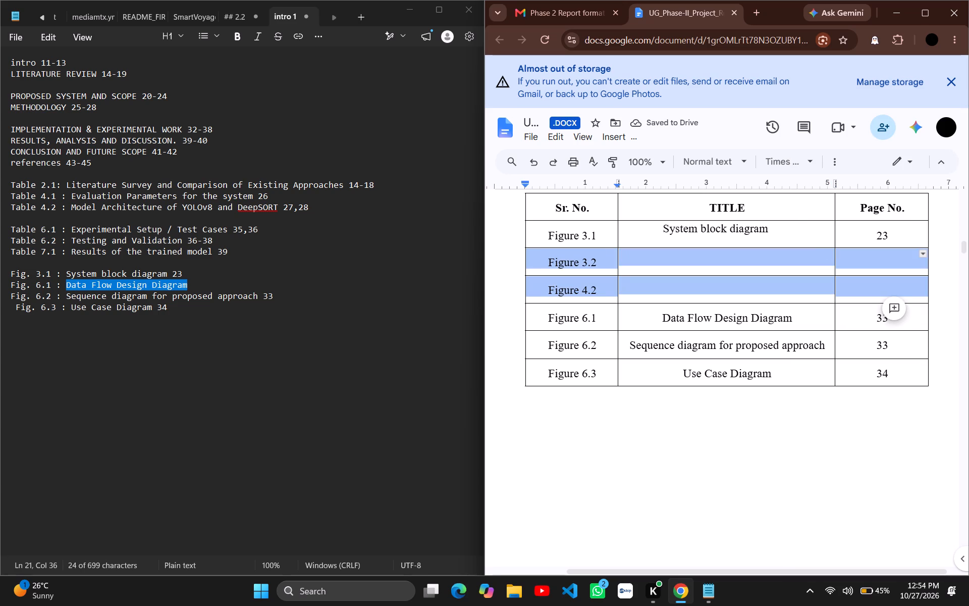
right_click(747, 261)
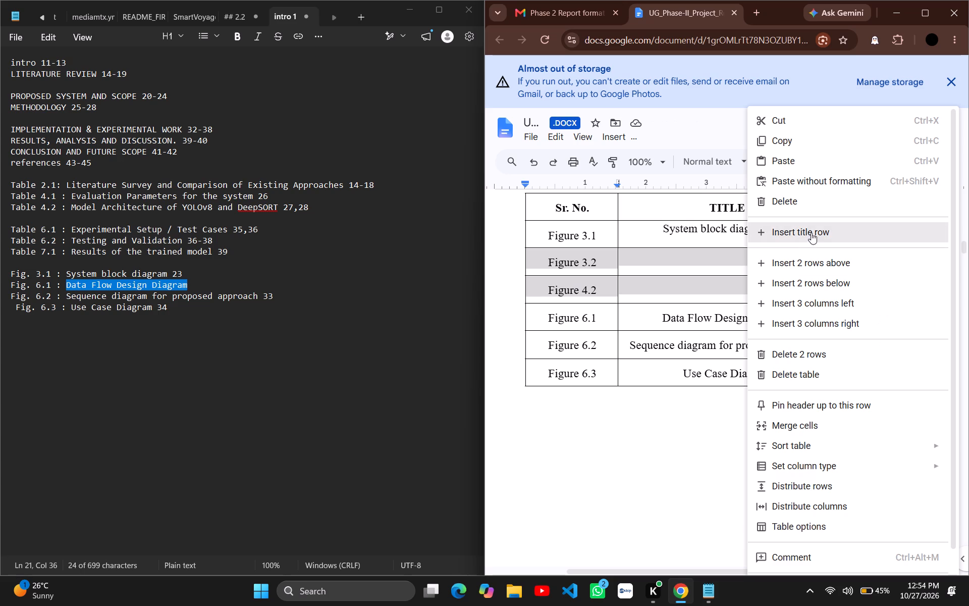
click(819, 355)
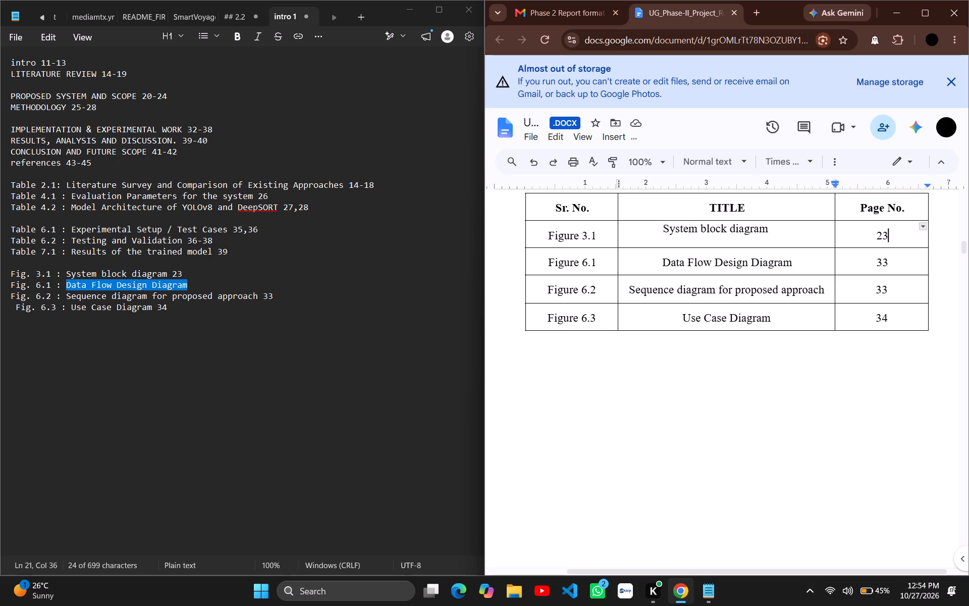
Insert blank lines before the LIST OF TABLES heading to push it and its table onto the next page.
scroll(729, 356, up, 2)
scroll(729, 356, down, 1)
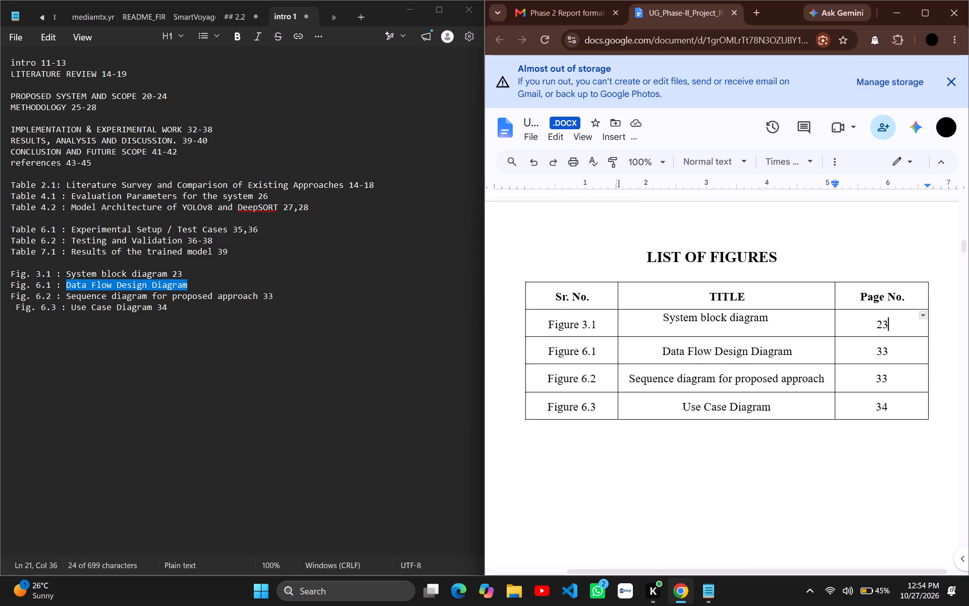
scroll(729, 356, down, 3)
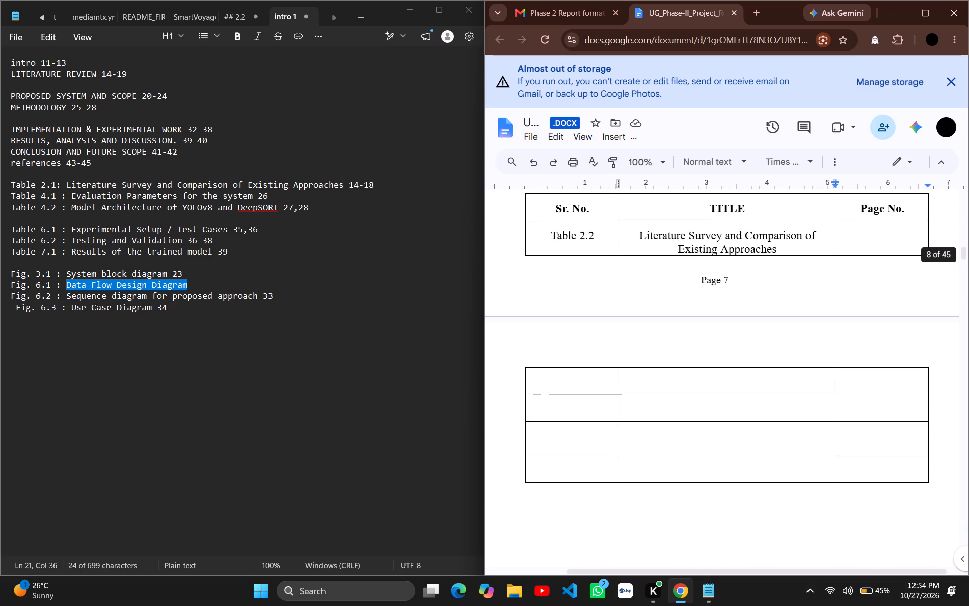
scroll(729, 356, up, 4)
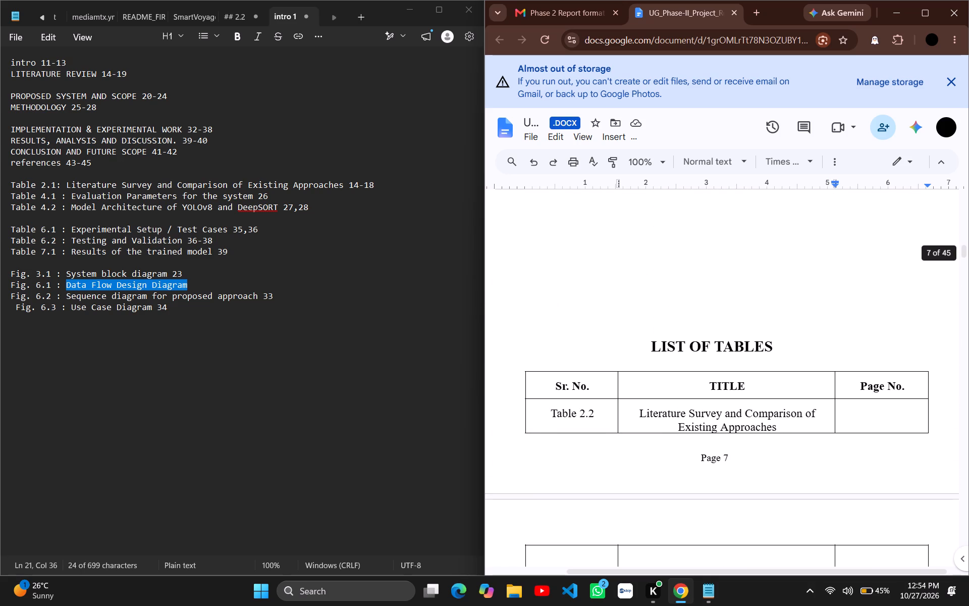
click(649, 343)
key(Return)
key(Return)
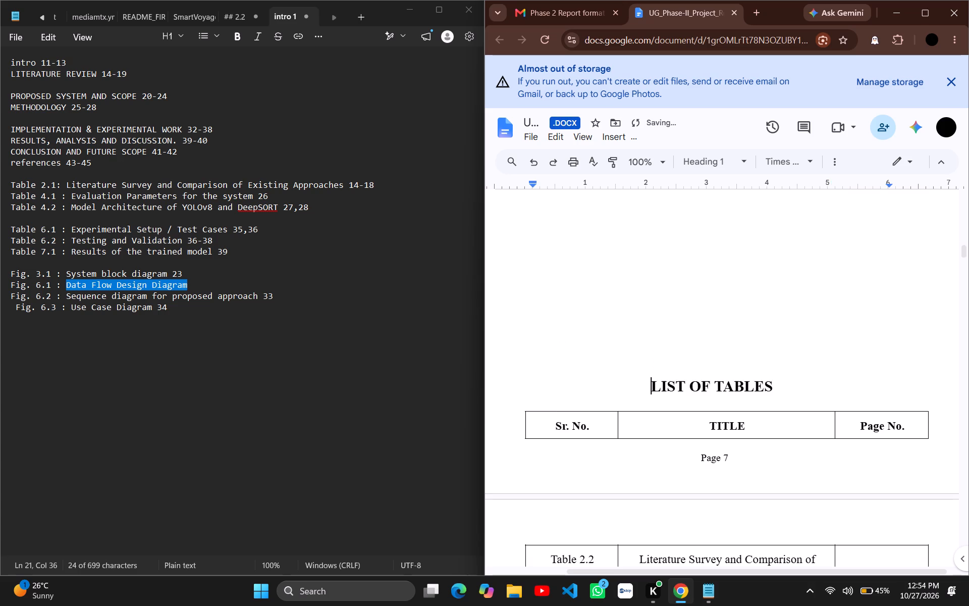
key(Return)
key(Return)
key(Return)
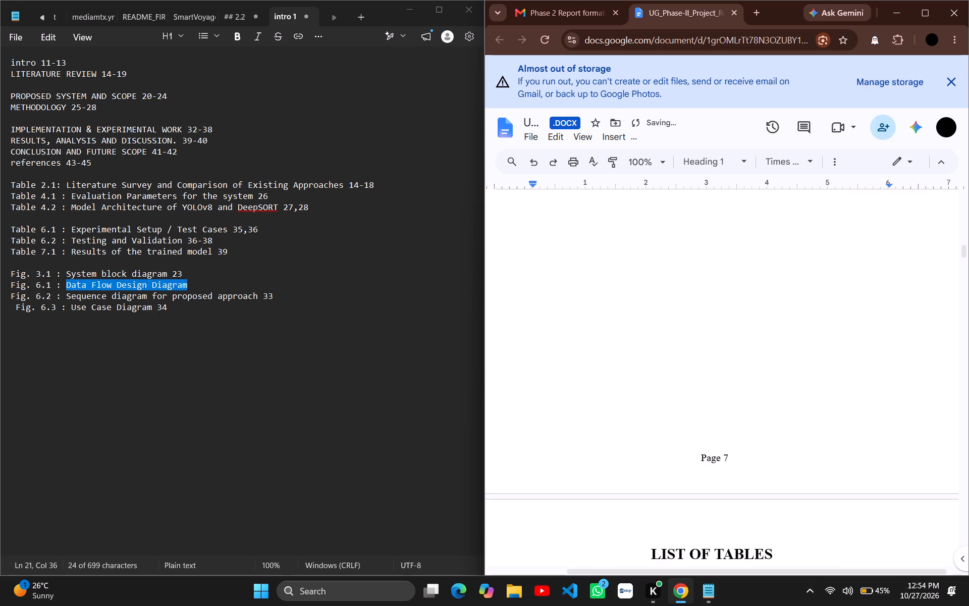
In the list of tables, renumber the Table 2.2 entry as Table 2.1 and enter 14-18 as its page number.
scroll(689, 403, down, 4)
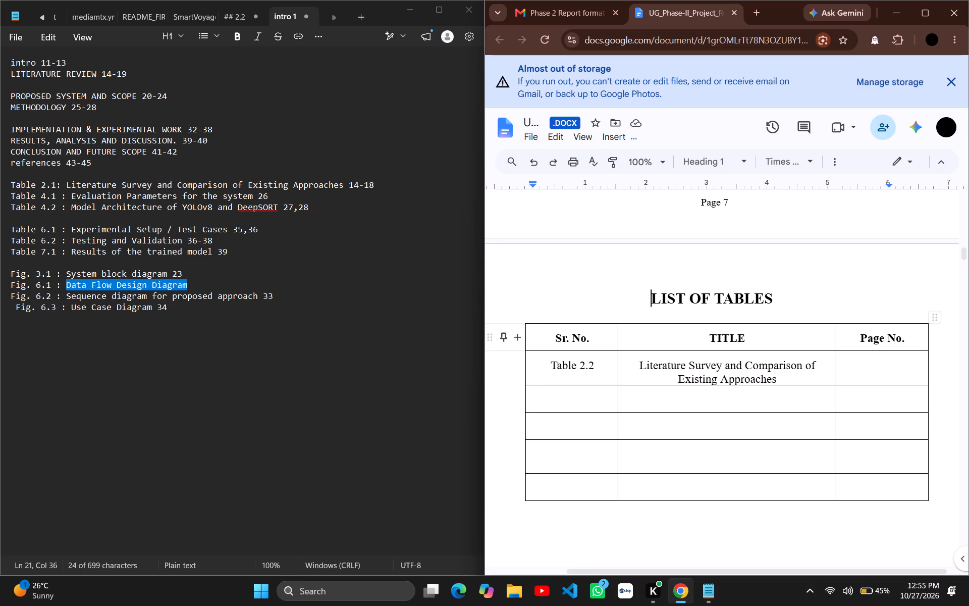
click(596, 361)
key(BackSpace)
key(1)
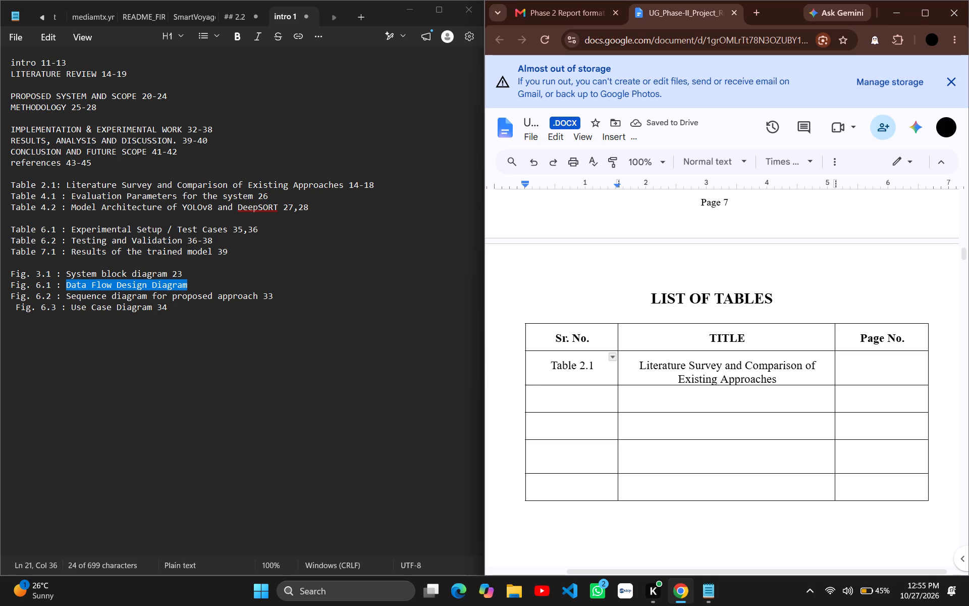
drag(70, 195, 158, 193)
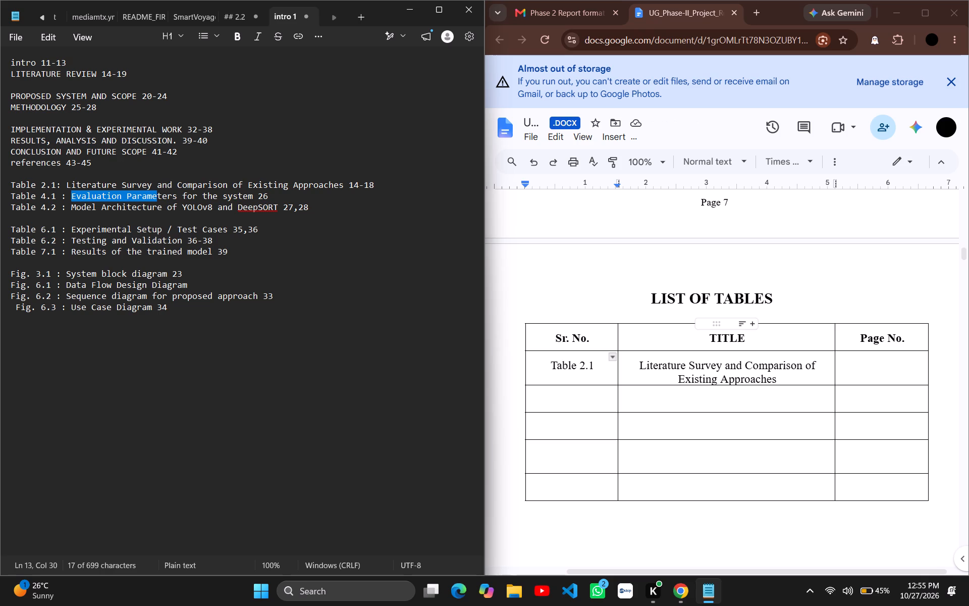
click(852, 358)
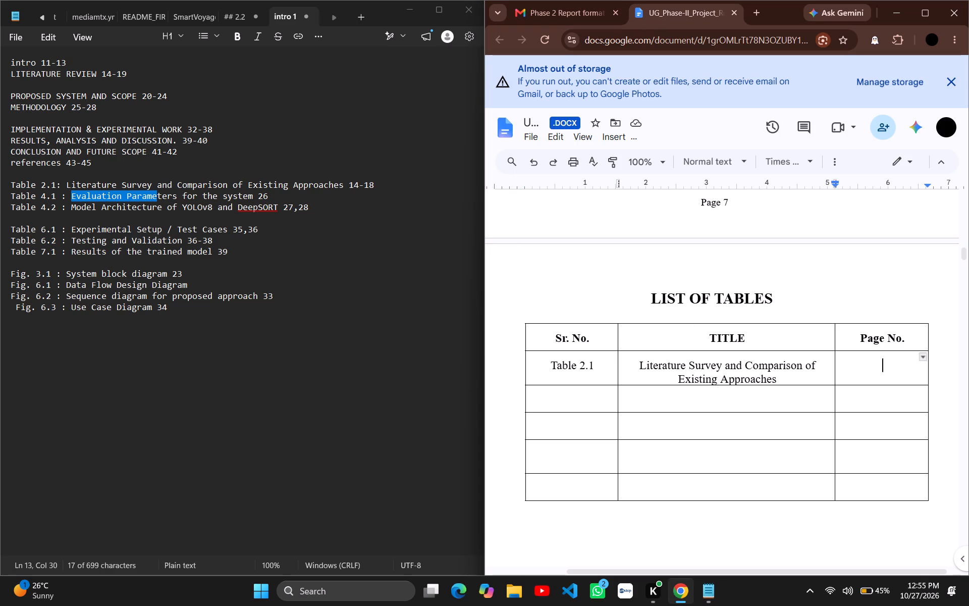
text(14-18)
Fill the row below Table 2.1 with Table 4.1, the title "Evaluation Parameters for the system" copied from Notepad, and page number 26.
click(72, 195)
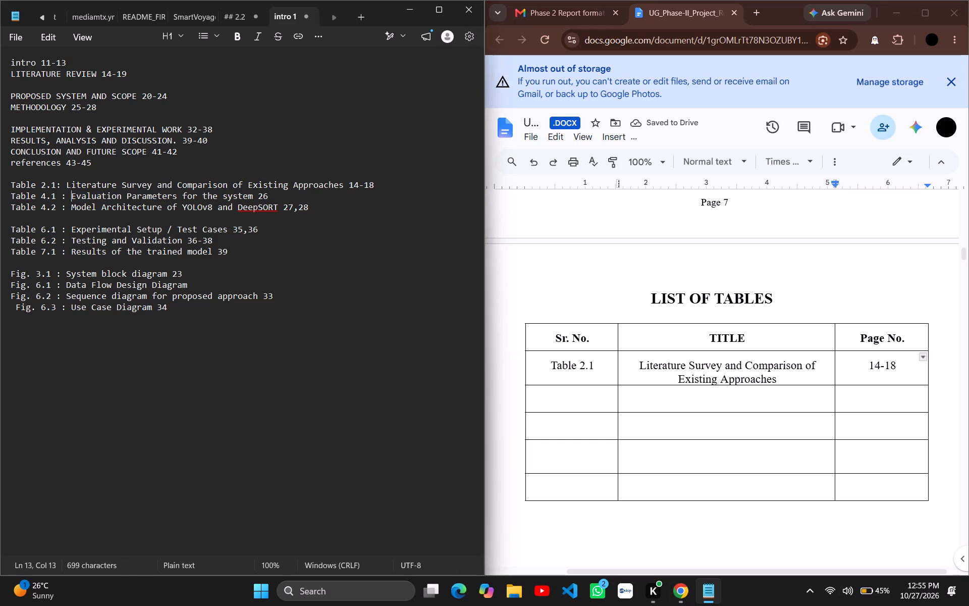
drag(72, 195, 227, 171)
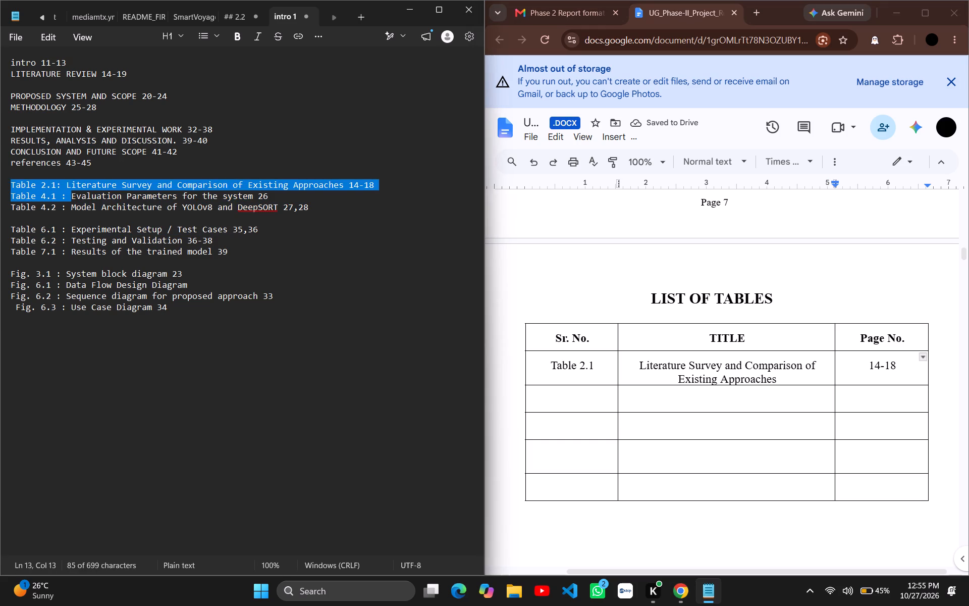
drag(227, 171, 254, 193)
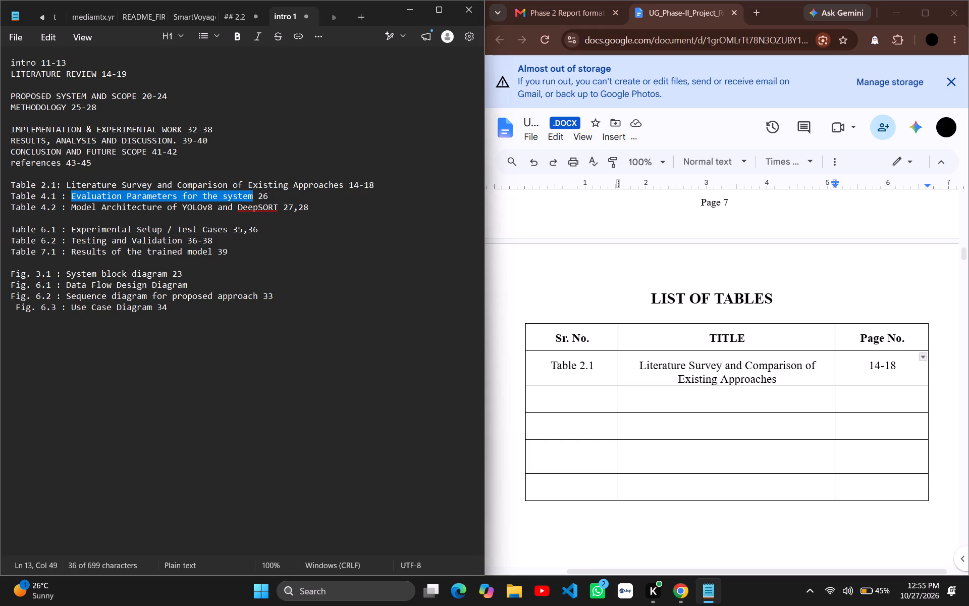
key(ctrl+c)
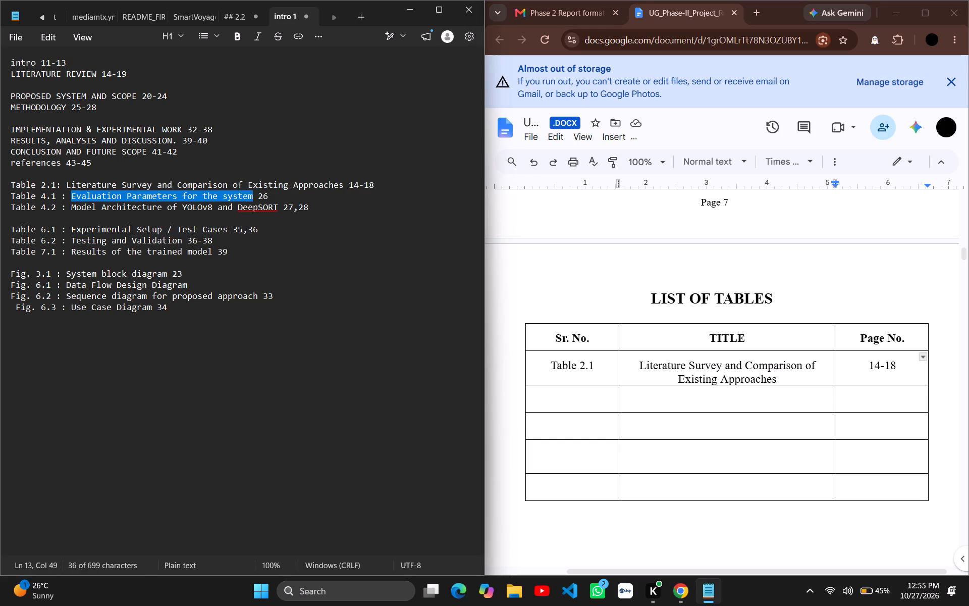
click(660, 401)
key(ctrl+v)
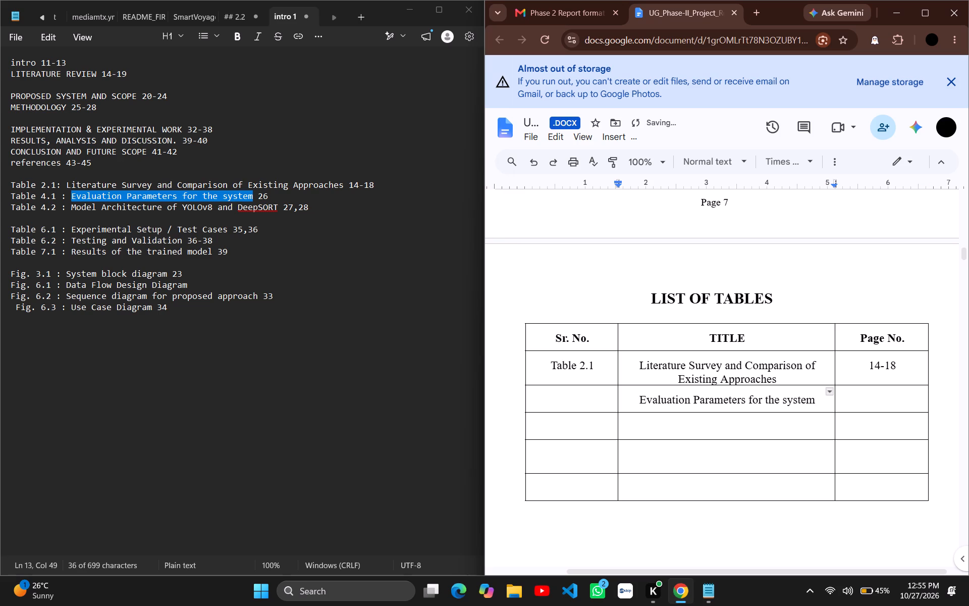
click(871, 396)
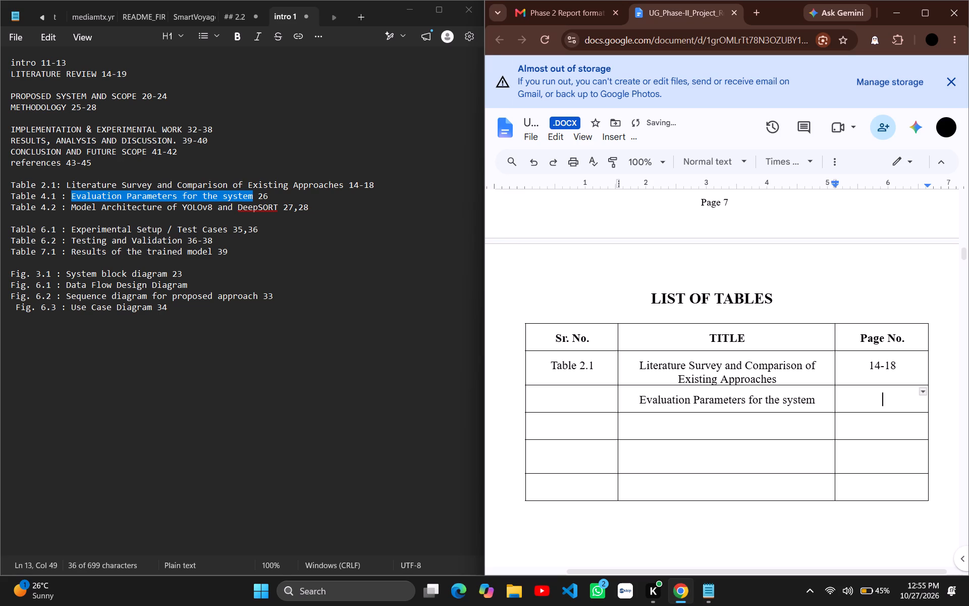
text(26)
click(570, 399)
text(Tab)
text(le)
key(space)
text(4.1)
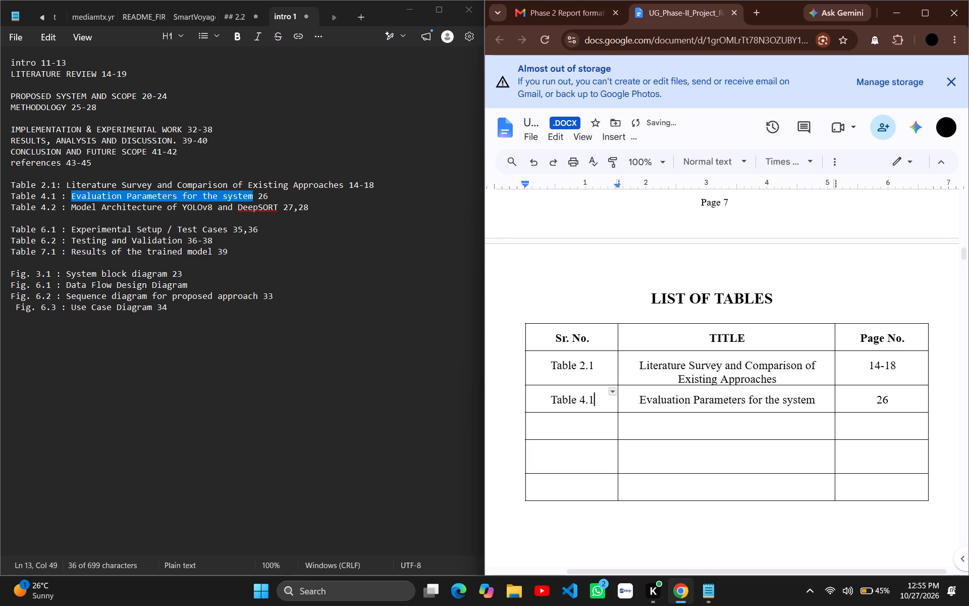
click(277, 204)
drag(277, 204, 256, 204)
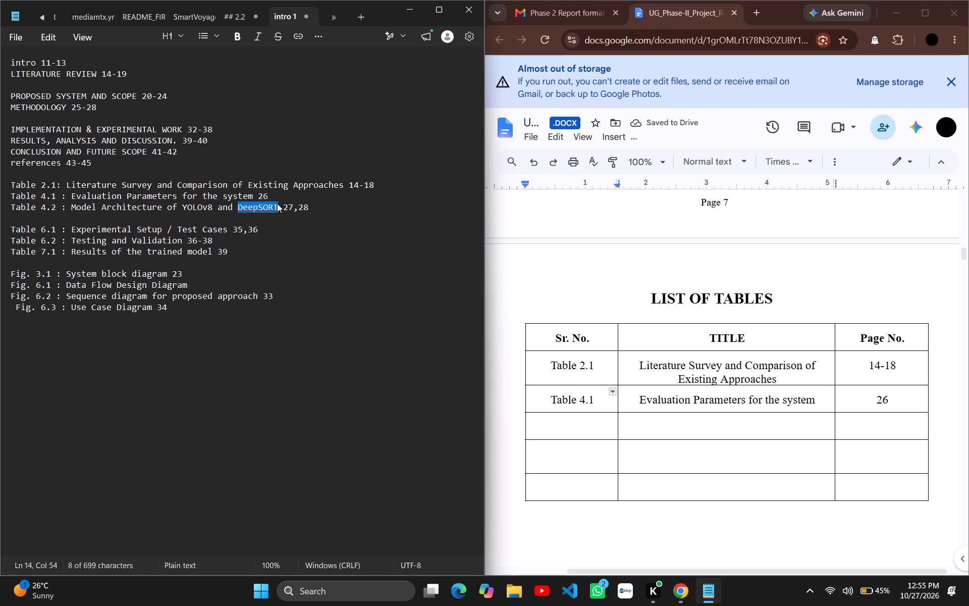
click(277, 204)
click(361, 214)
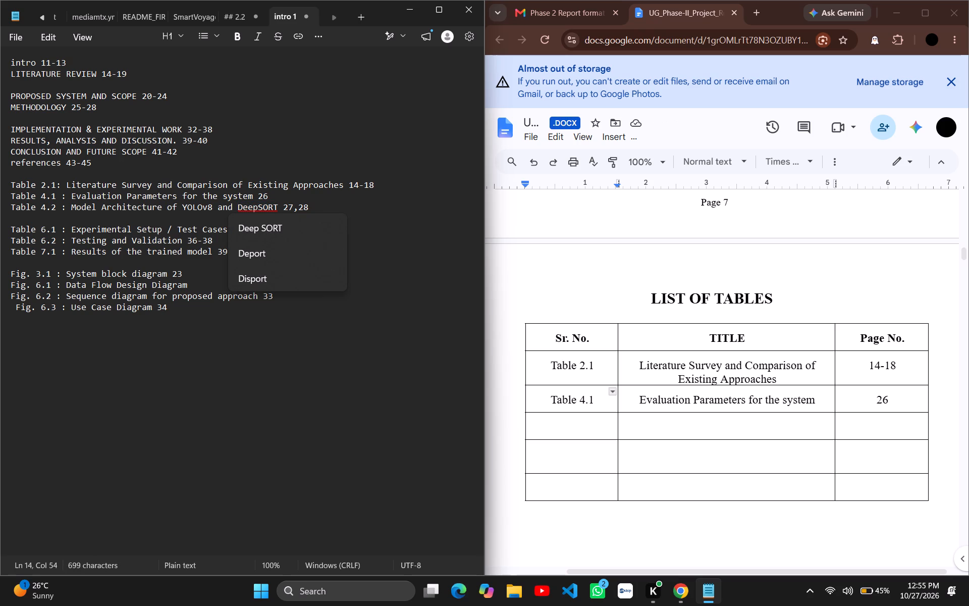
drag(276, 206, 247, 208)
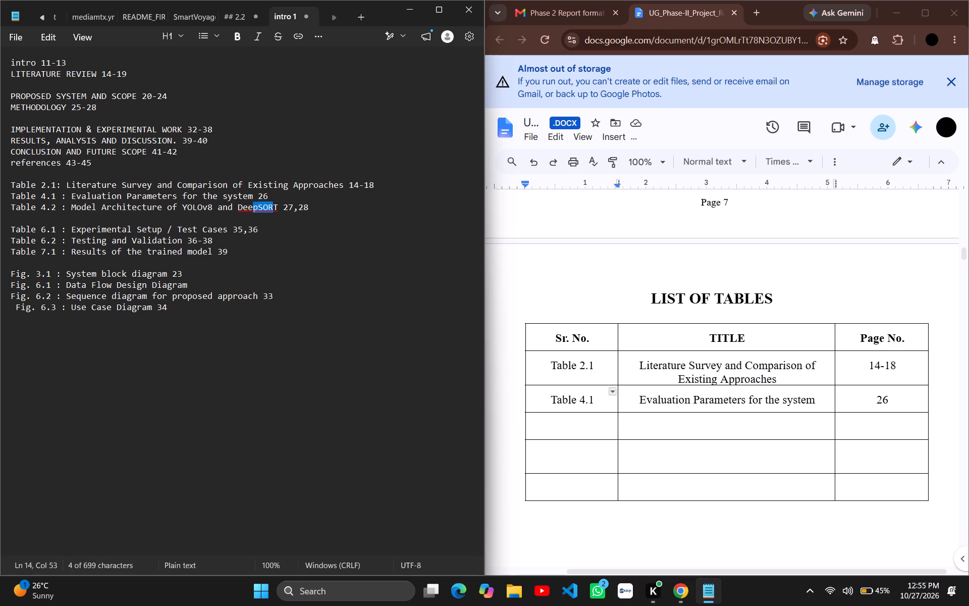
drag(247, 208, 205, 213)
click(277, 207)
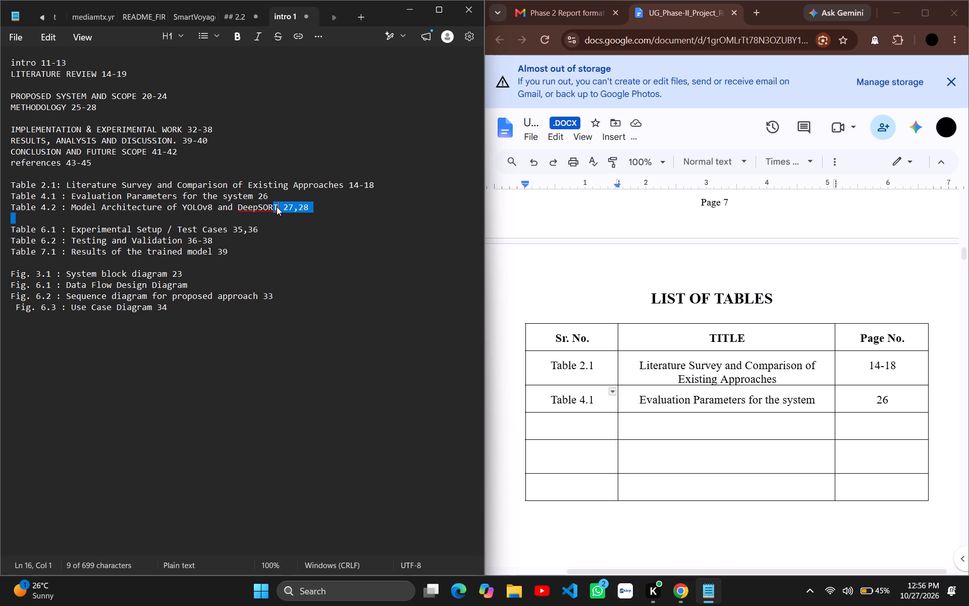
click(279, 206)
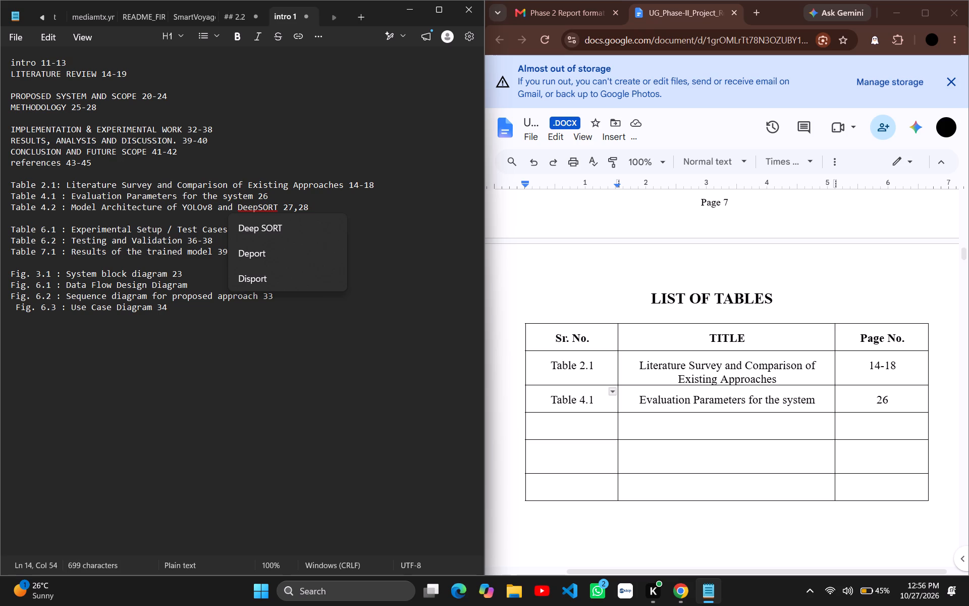
Fill the row below Table 4.1 with Table 4.2, the title "Model Architecture of YOLOv8 and DeepSORT" copied from Notepad, and page numbers 27,28.
click(73, 207)
drag(73, 207, 147, 204)
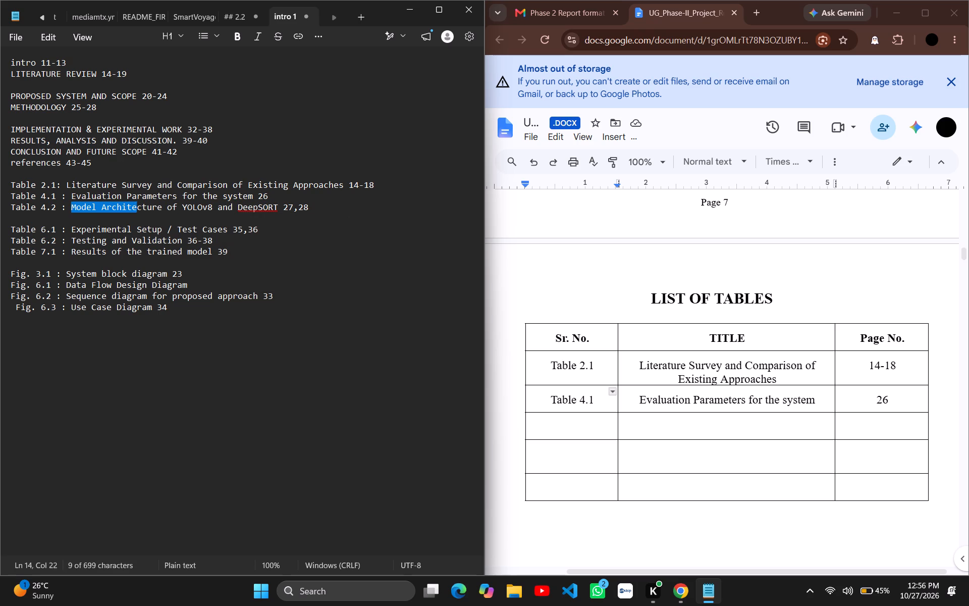
drag(147, 204, 276, 210)
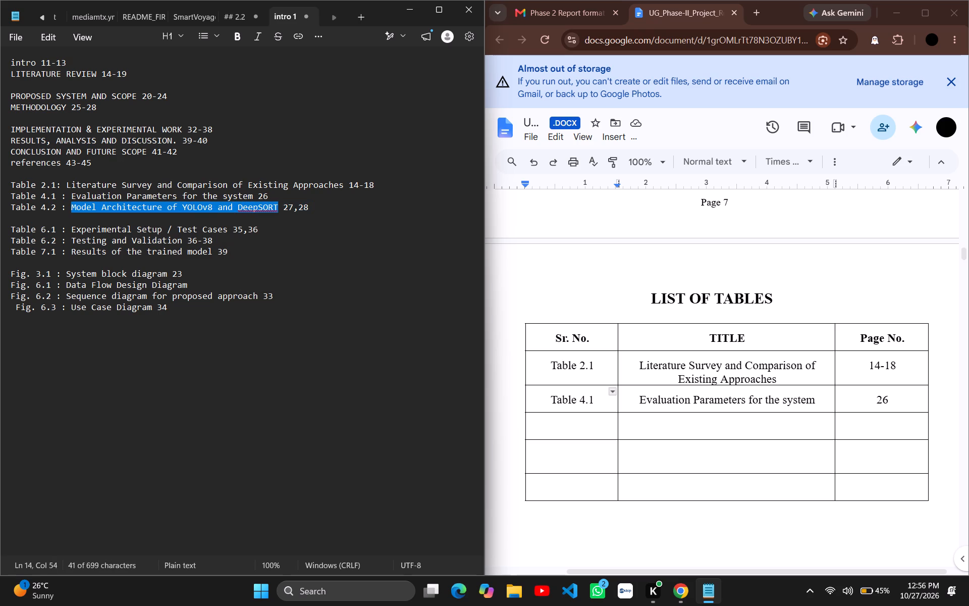
drag(276, 210, 279, 208)
key(ctrl+c)
click(682, 418)
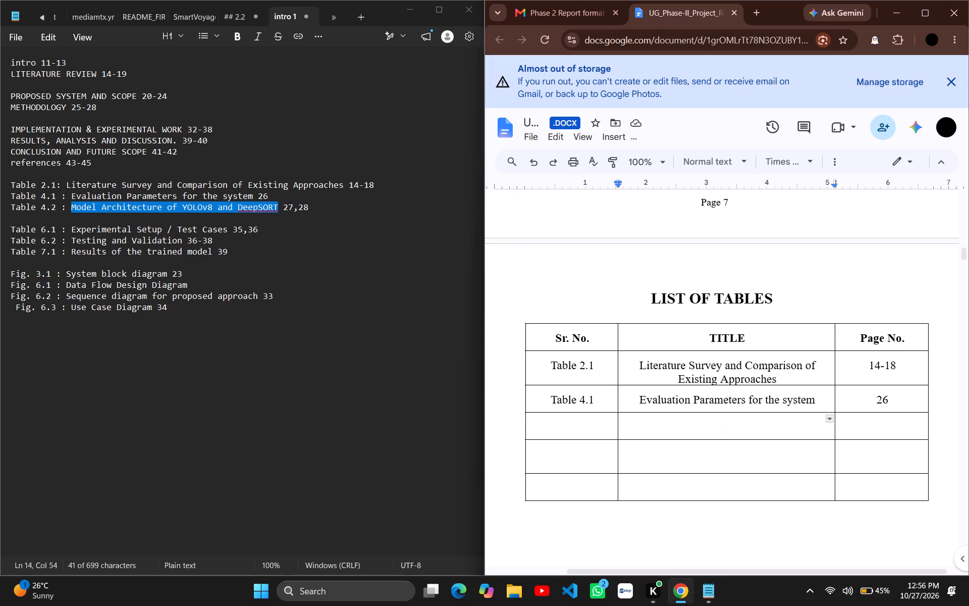
key(ctrl+v)
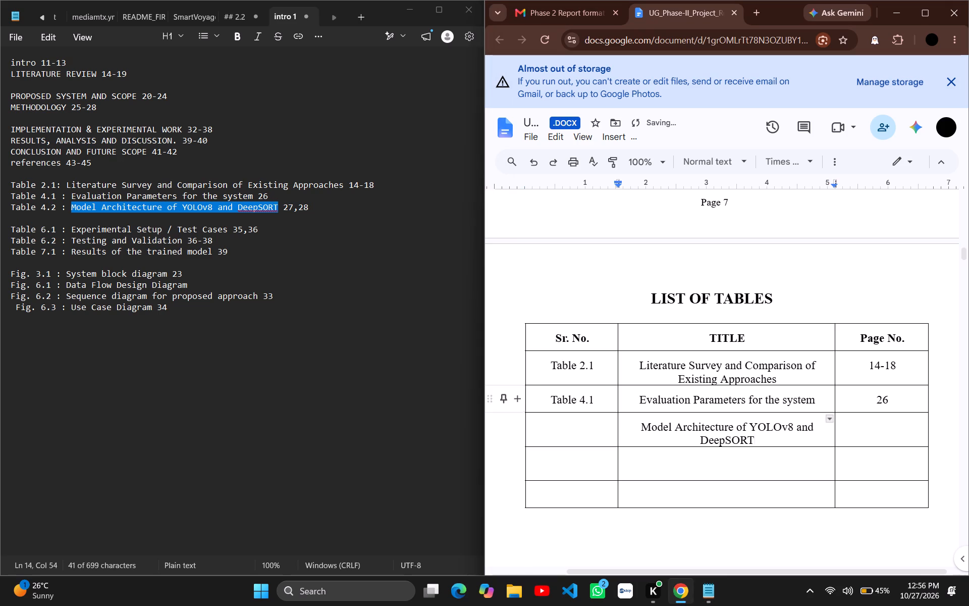
click(560, 427)
text(Tabl)
text(e)
key(space)
text(4.2)
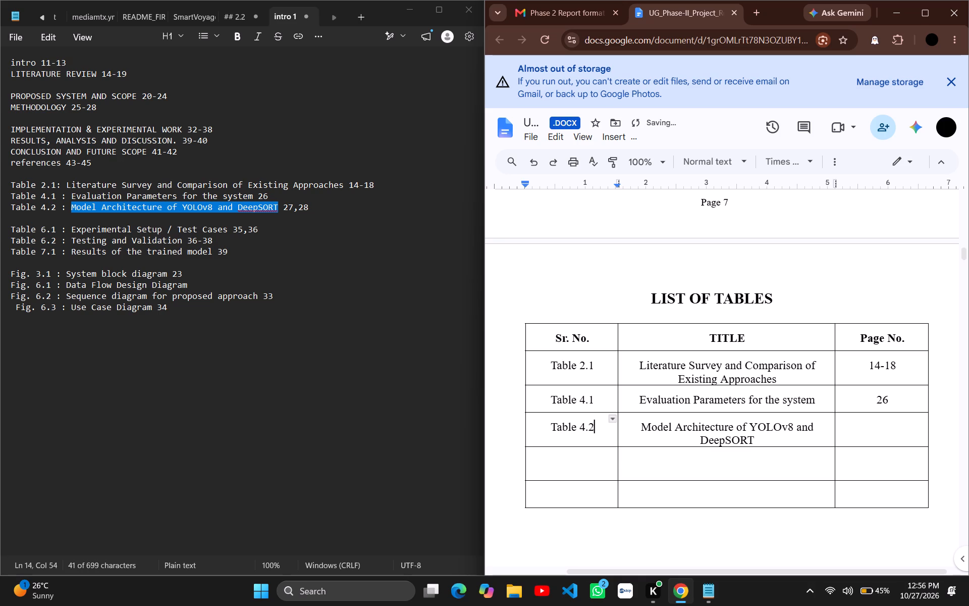
click(891, 431)
text(27,28)
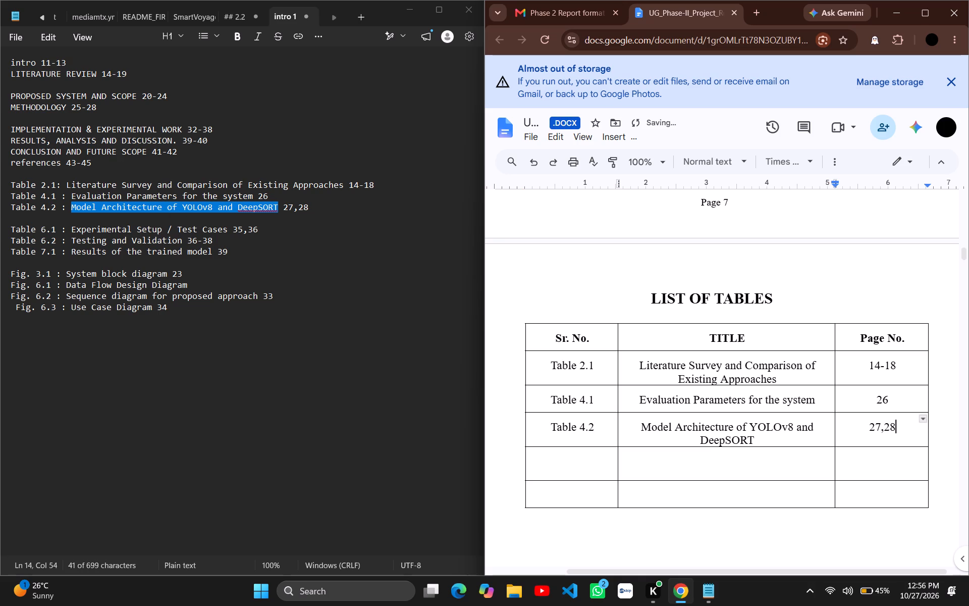
Fill the row below Table 4.2 with Table 6.1, the title "Experimental Setup / Test Cases" copied from Notepad, and page numbers 35,36.
drag(71, 226, 94, 226)
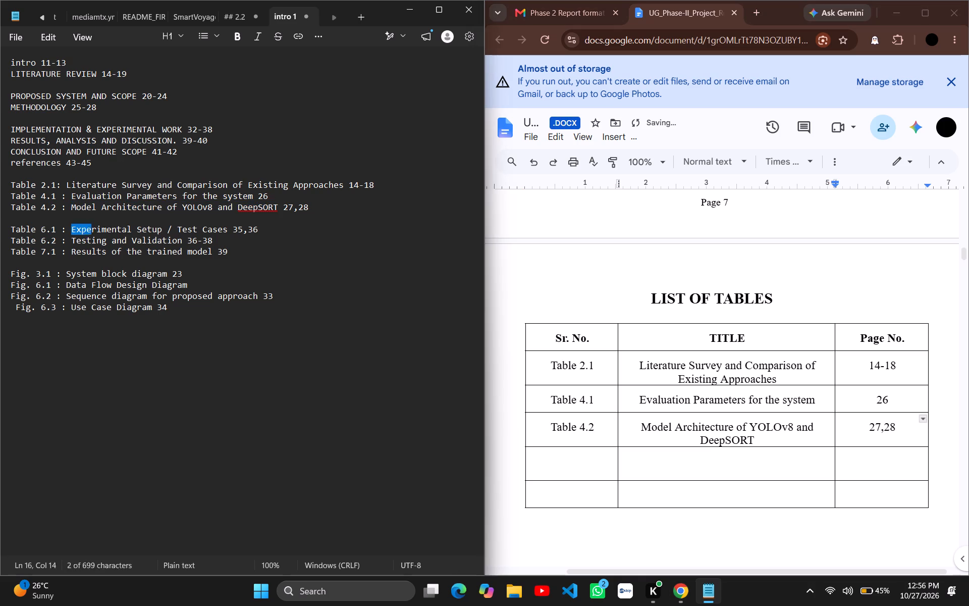
drag(94, 226, 196, 227)
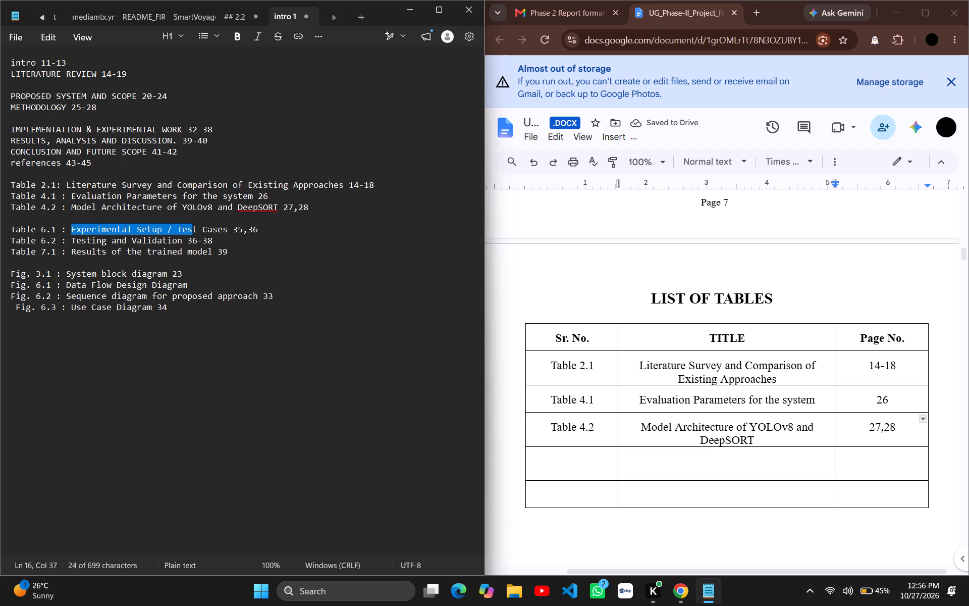
drag(196, 227, 226, 227)
drag(226, 227, 228, 227)
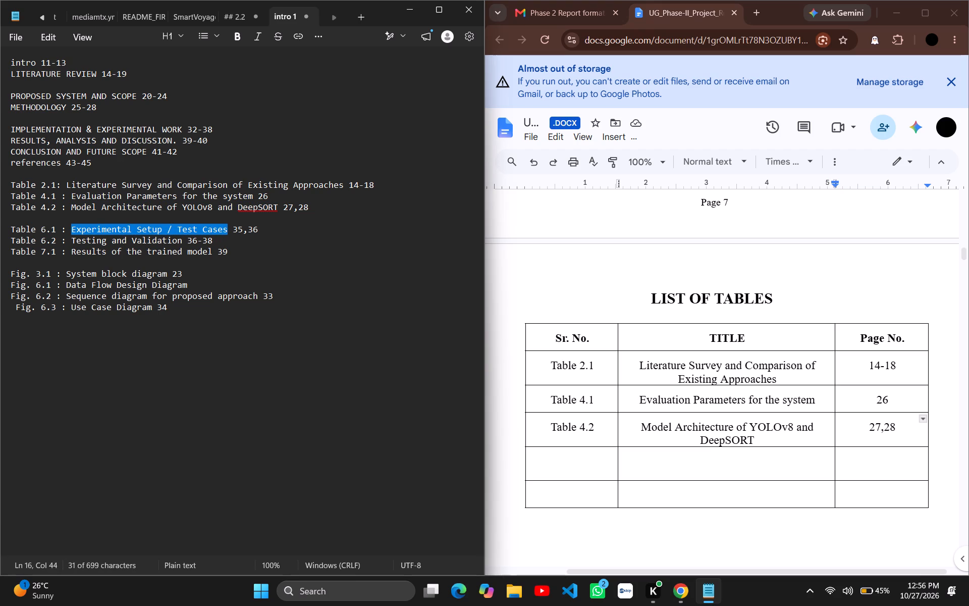
key(ctrl+c)
click(650, 466)
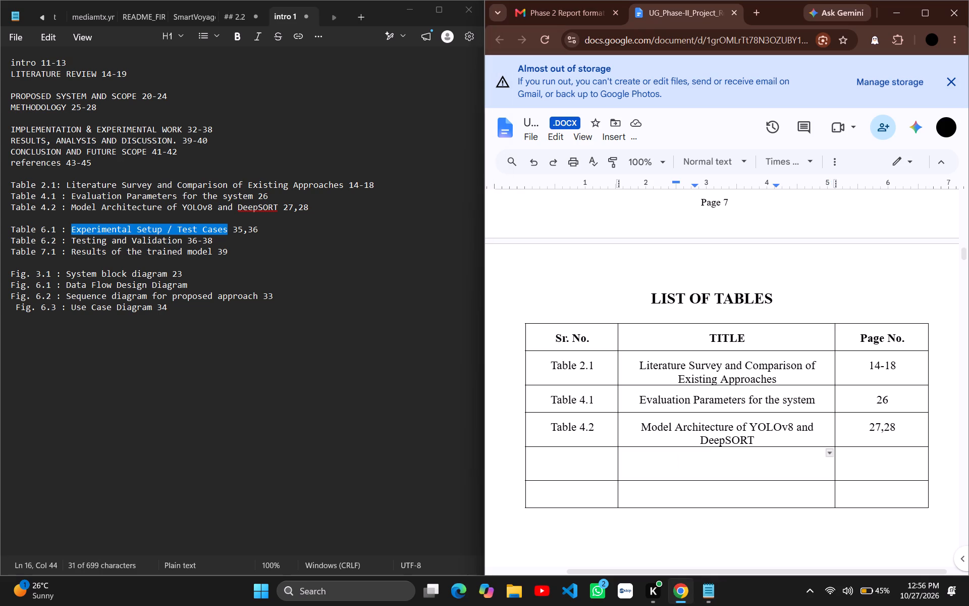
key(ctrl+v)
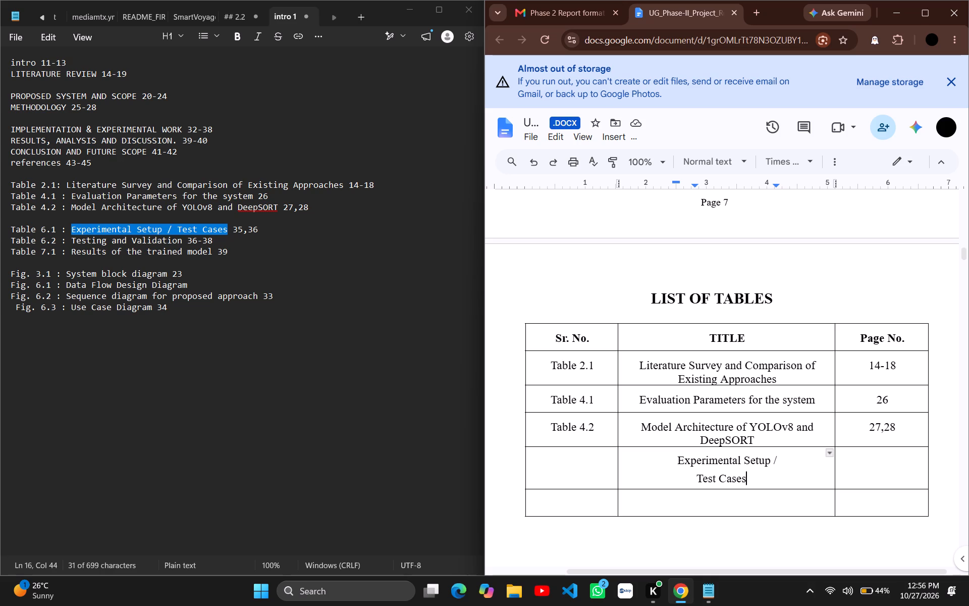
click(871, 461)
text(35,36)
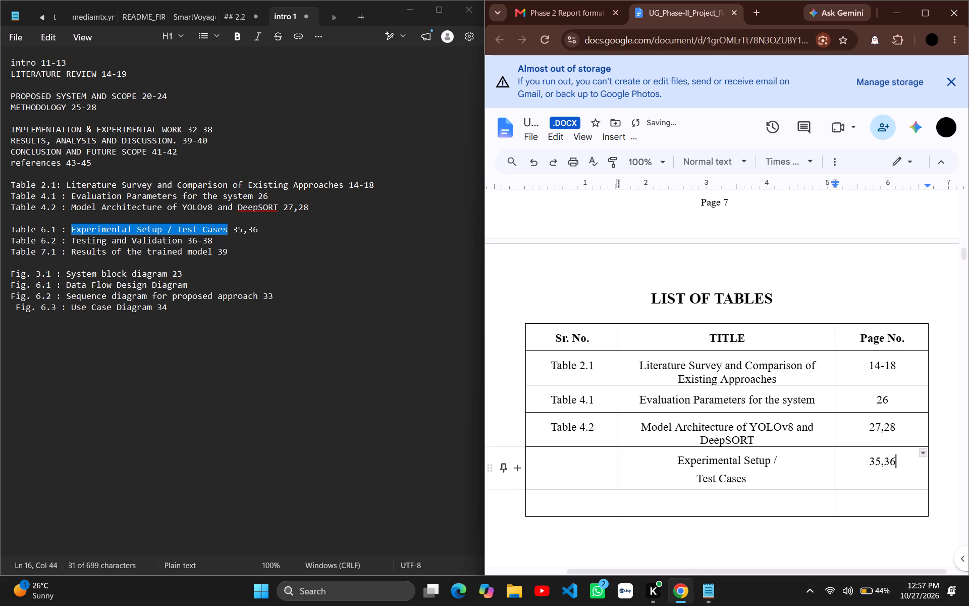
click(570, 468)
text(Tab)
text(le)
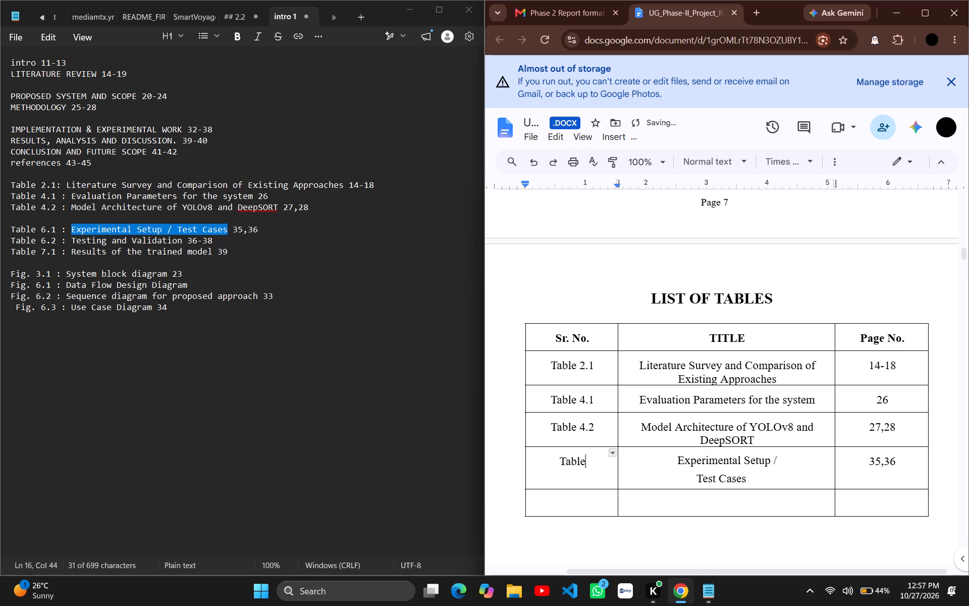
key(space)
text(6.1)
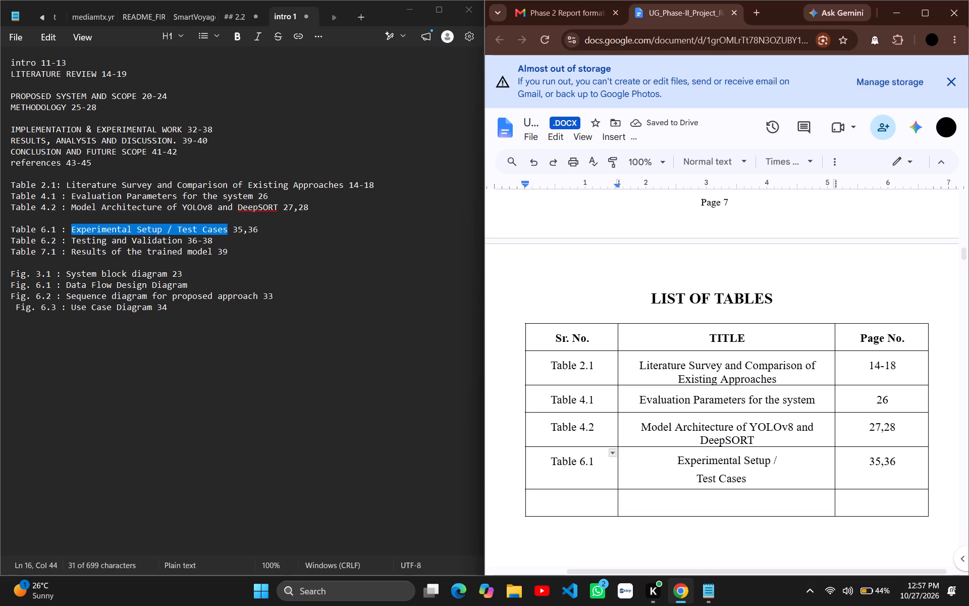
Fill the row below Table 6.1 with Table 6.2, the title "Testing and Validation" copied from Notepad, and page numbers 36-38.
click(182, 239)
drag(182, 239, 124, 233)
click(68, 238)
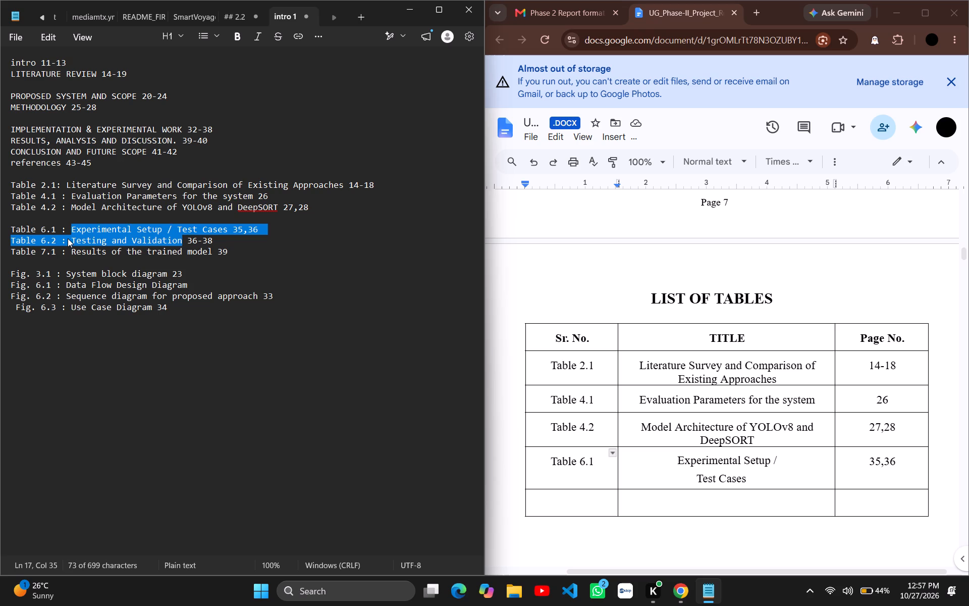
click(73, 240)
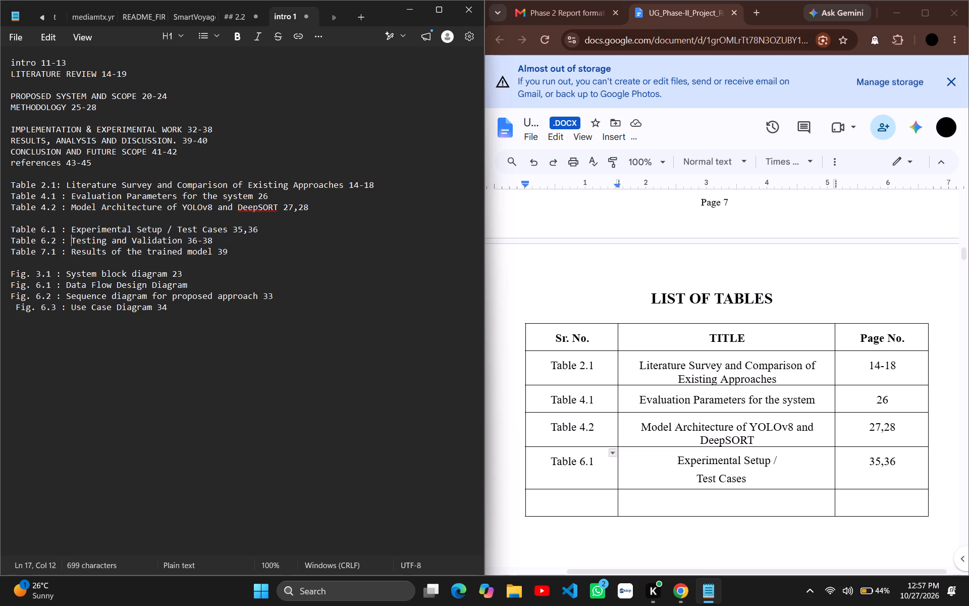
drag(73, 240, 181, 241)
key(ctrl+c)
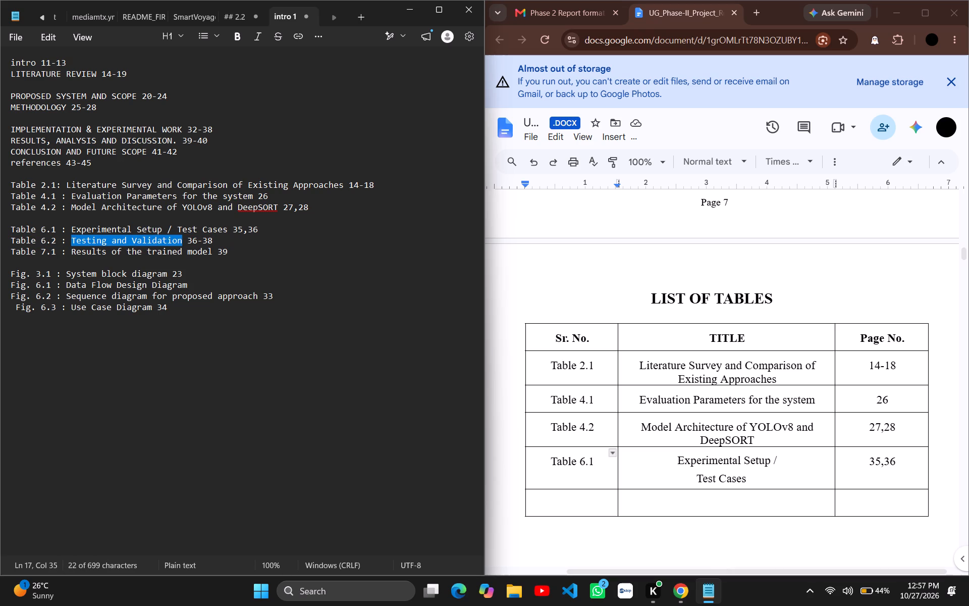
click(721, 516)
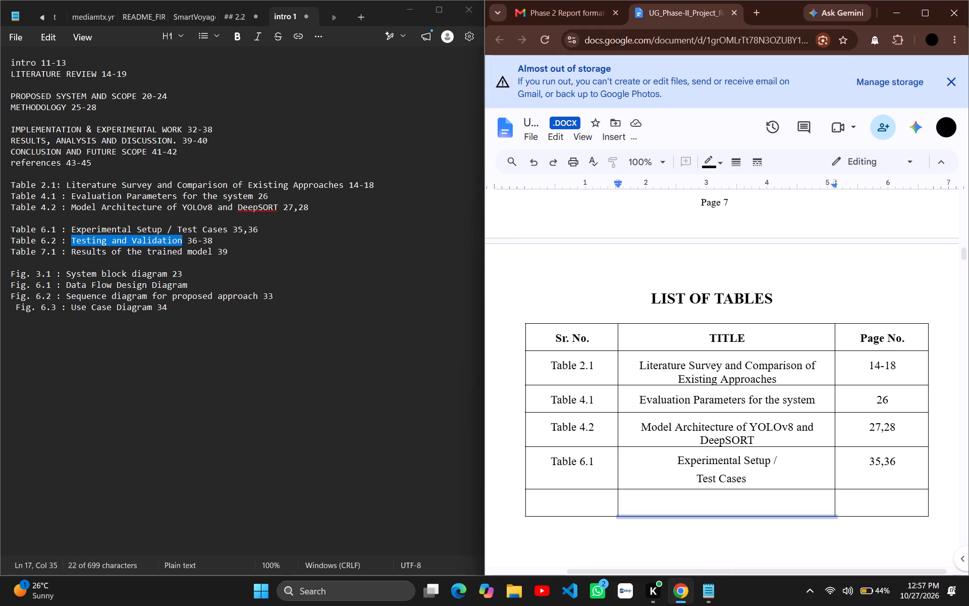
click(709, 501)
key(ctrl+v)
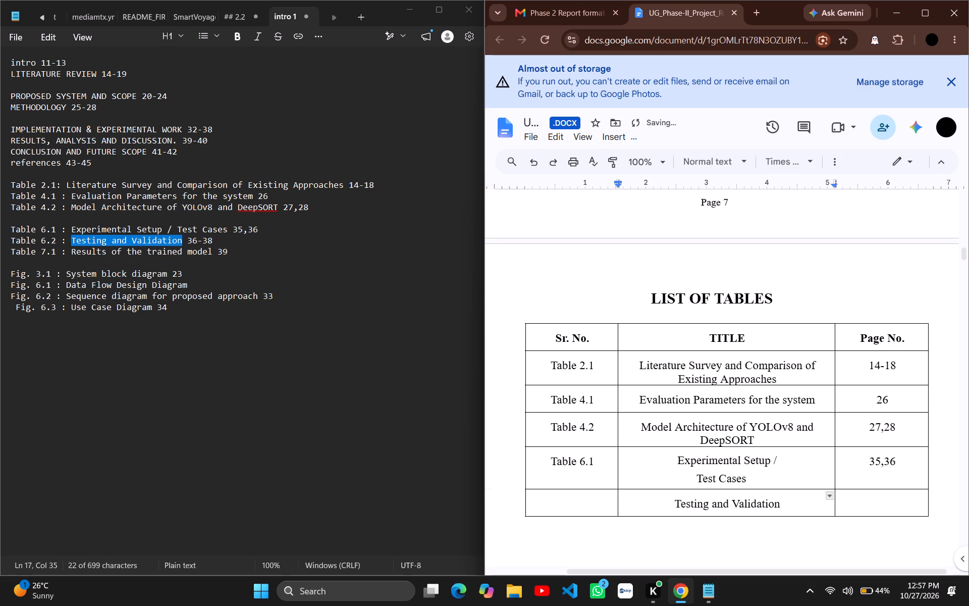
click(576, 500)
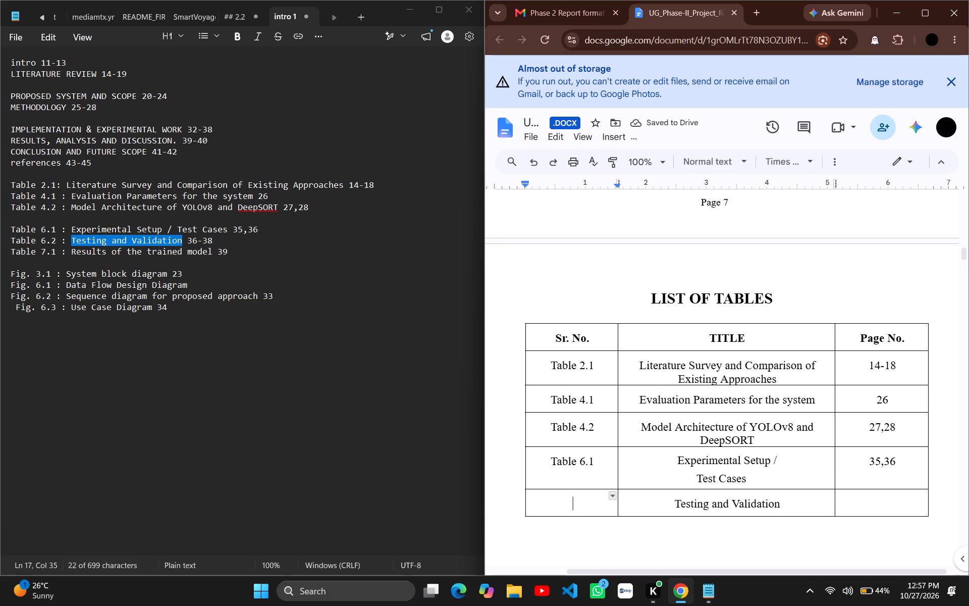
text(Table)
key(space)
text(6.2)
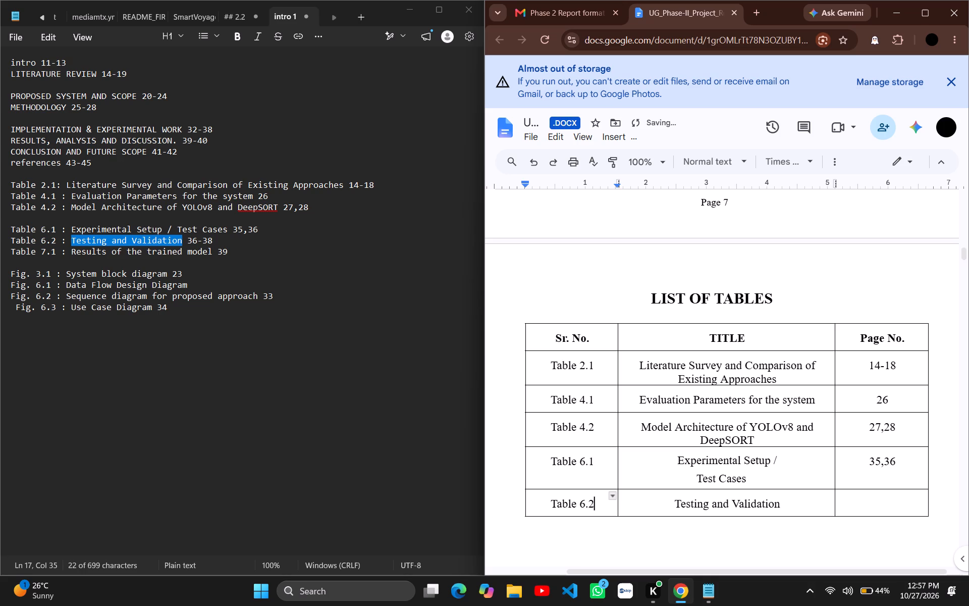
click(863, 497)
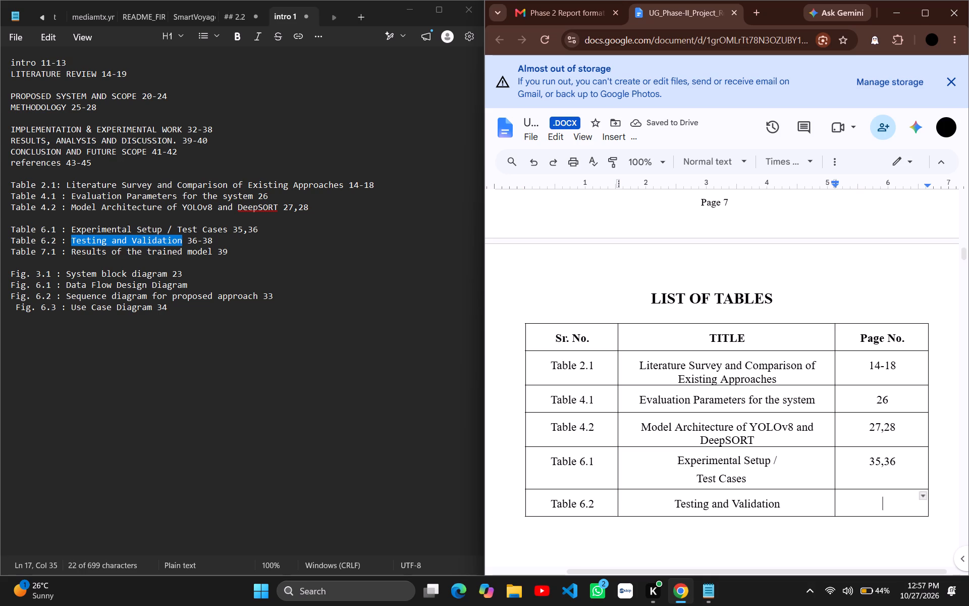
text(36)
text(-38)
Insert one empty row below the Table 6.2 entry in the list of tables, undoing any extra row.
scroll(883, 490, down, 2)
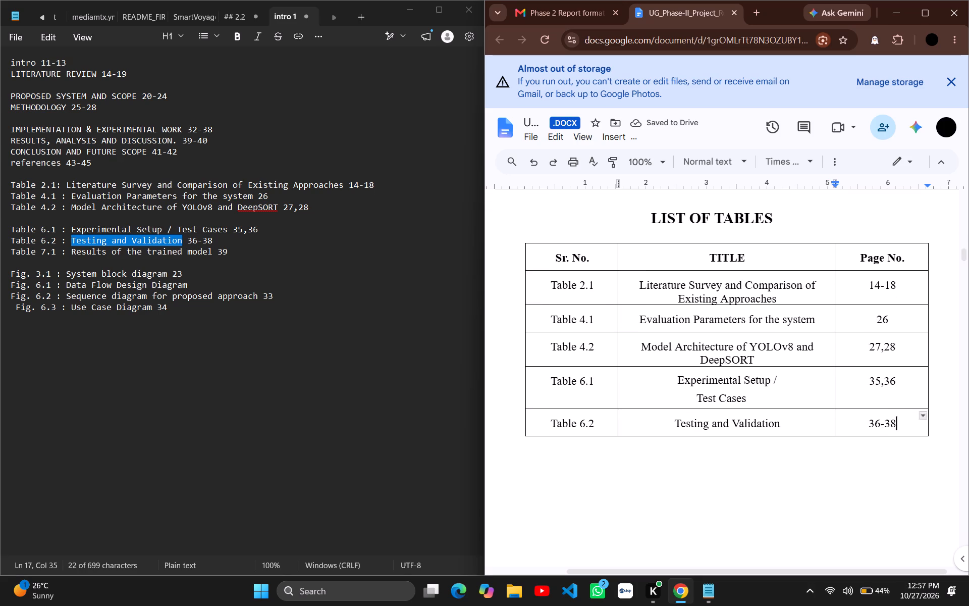
scroll(883, 490, down, 2)
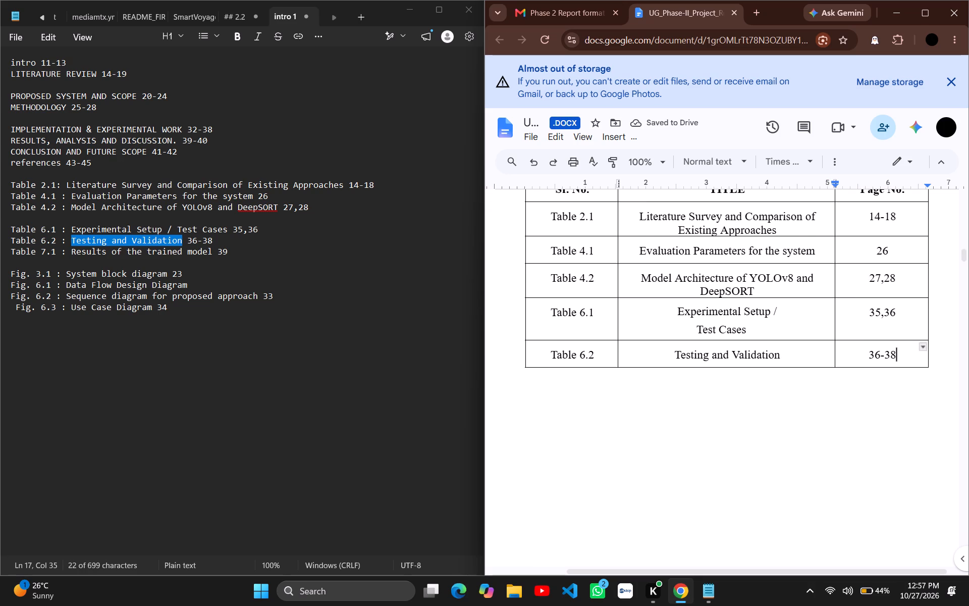
scroll(883, 490, down, 1)
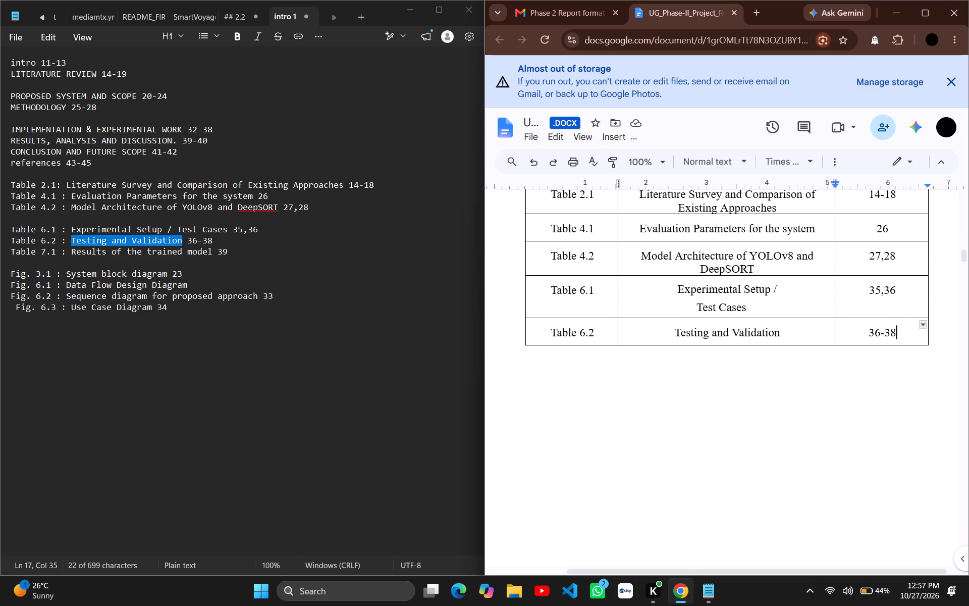
scroll(883, 490, down, 1)
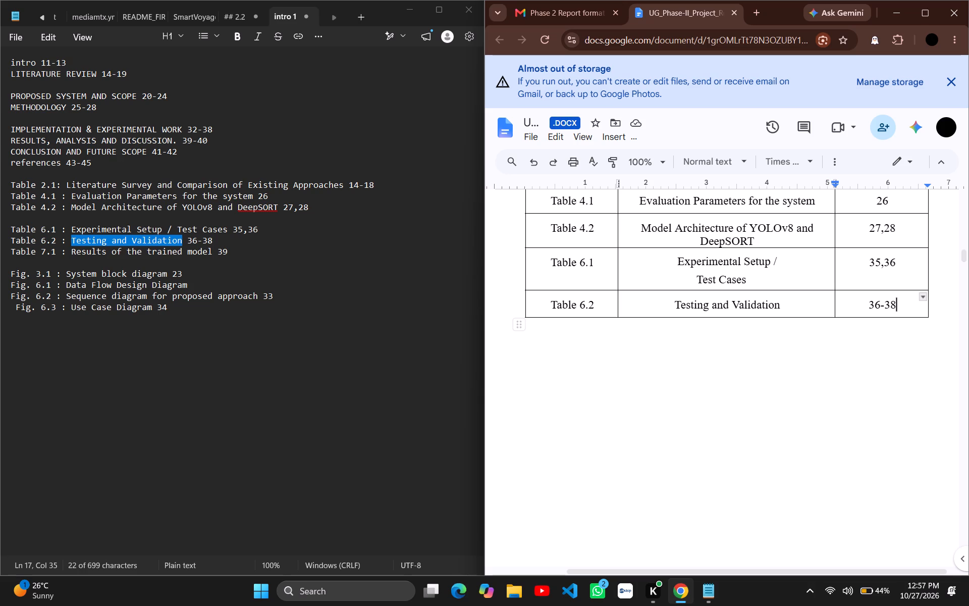
scroll(666, 403, down, 1)
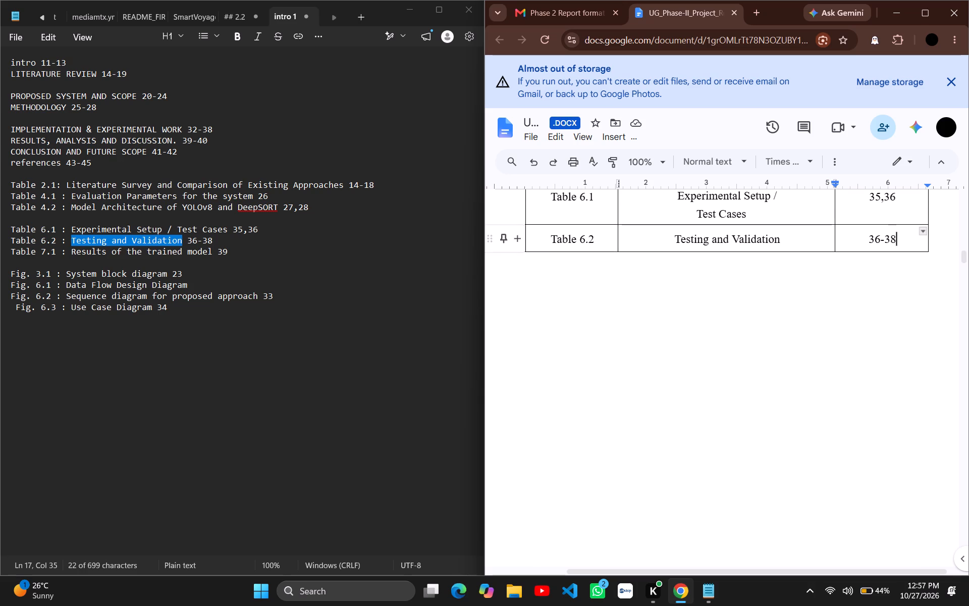
click(518, 241)
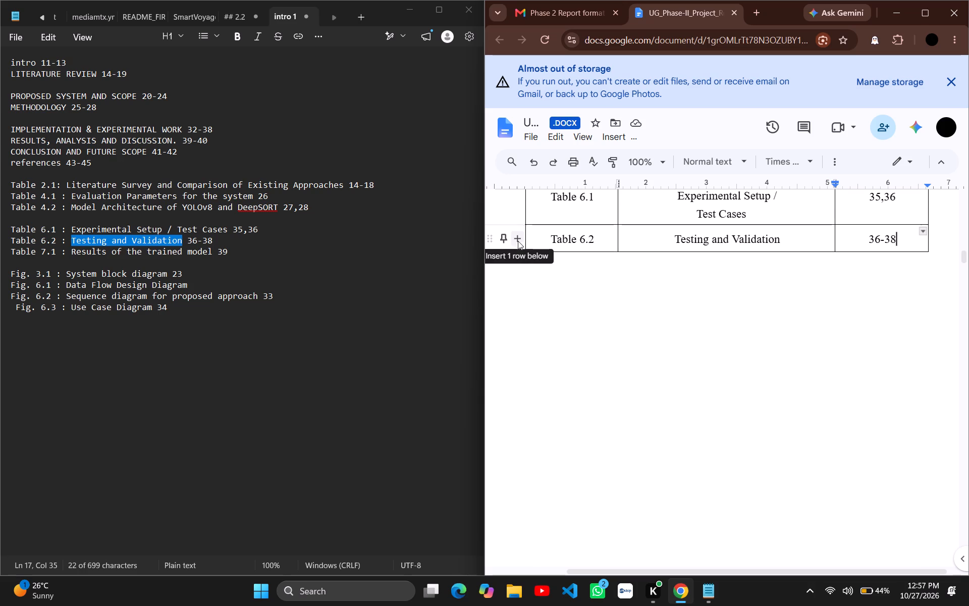
click(522, 266)
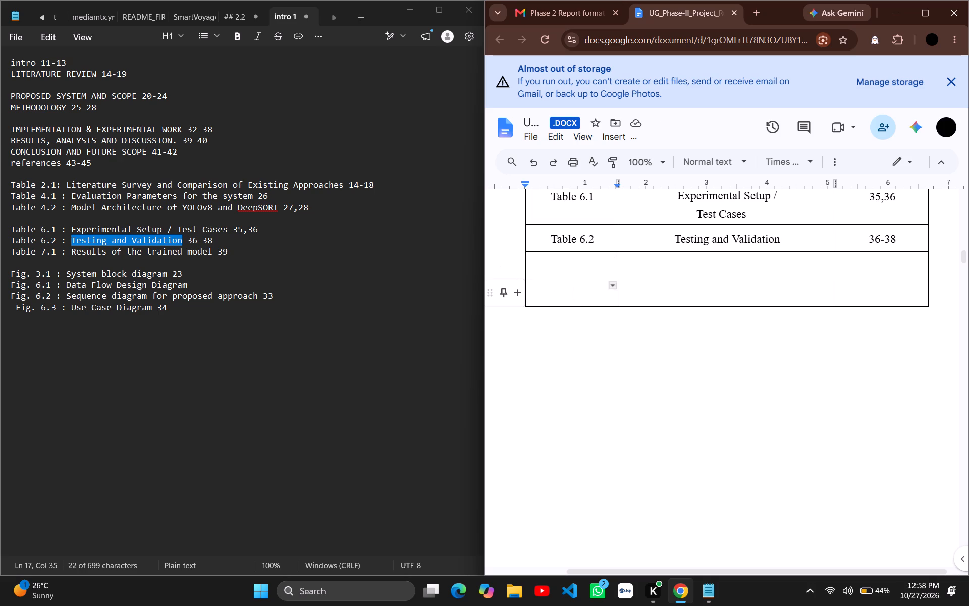
key(ctrl+z)
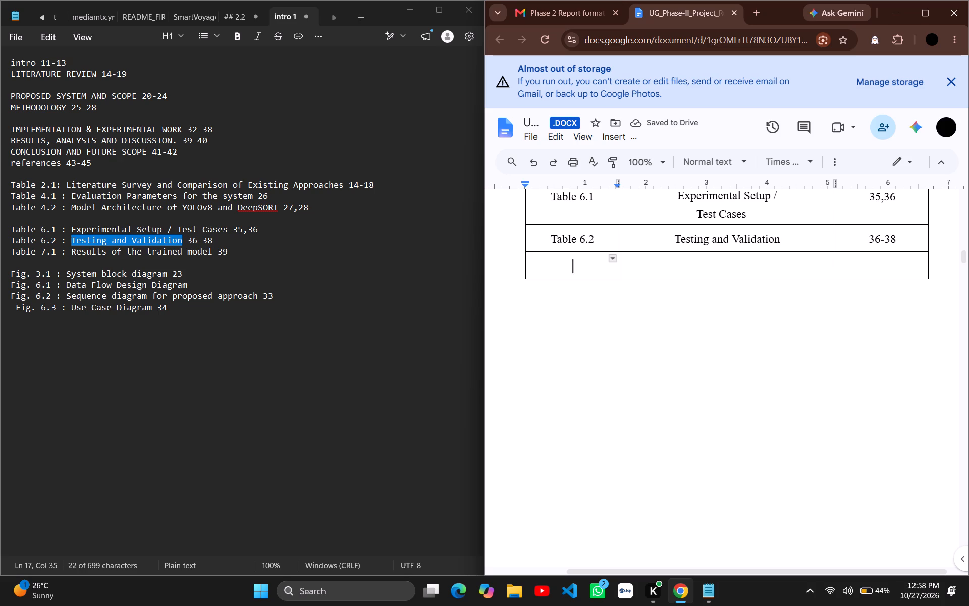
Fill the new row with Table 7.1, the title "Results of the trained model" copied from Notepad, and page number 39.
click(212, 251)
drag(212, 251, 76, 246)
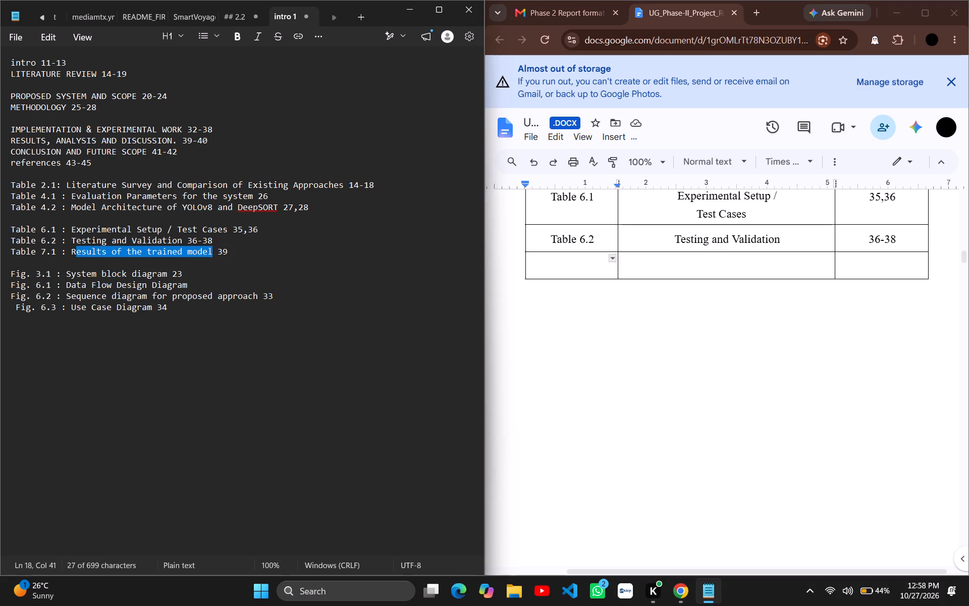
drag(76, 246, 74, 249)
key(ctrl+c)
click(652, 263)
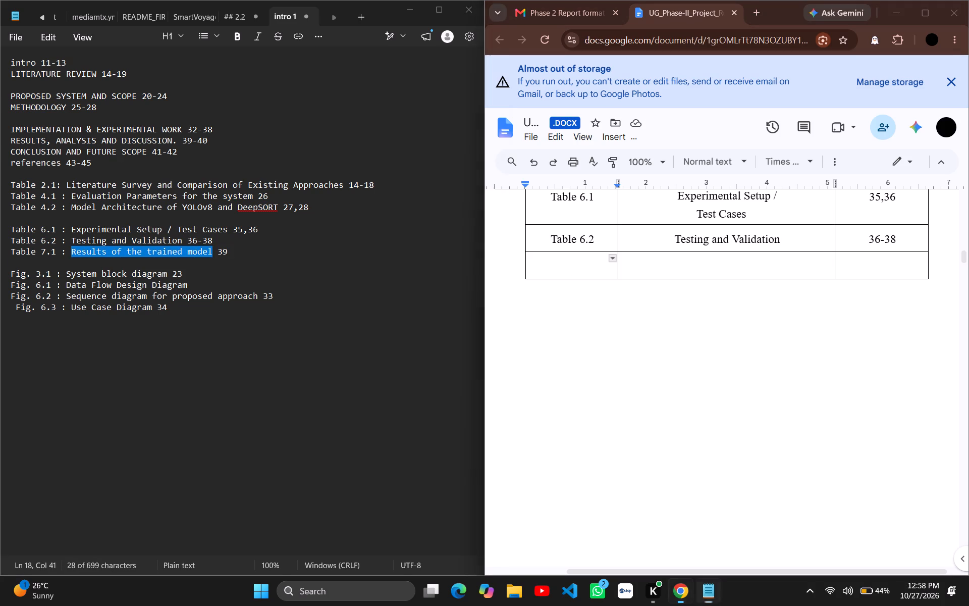
key(ctrl+v)
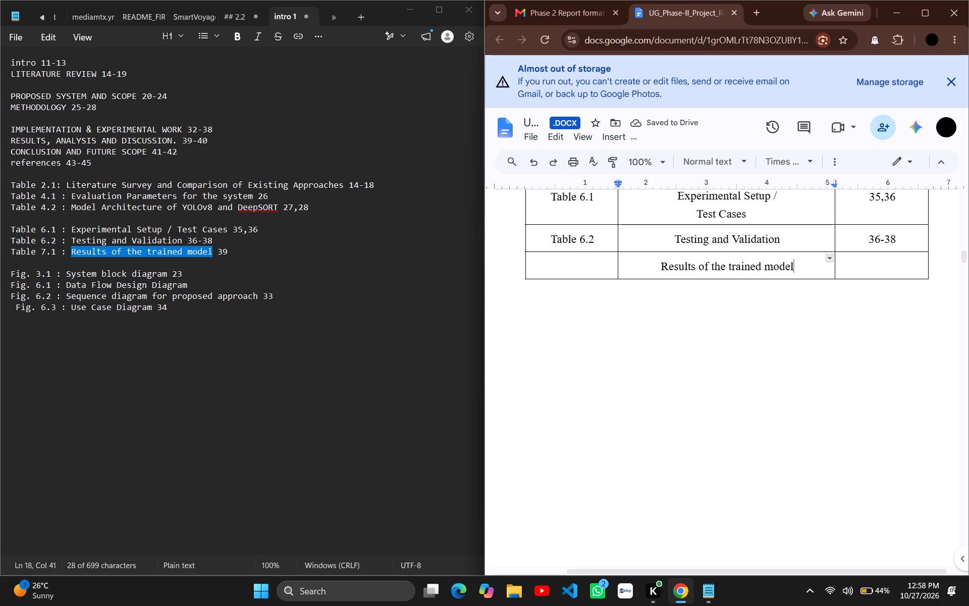
click(864, 261)
text(39)
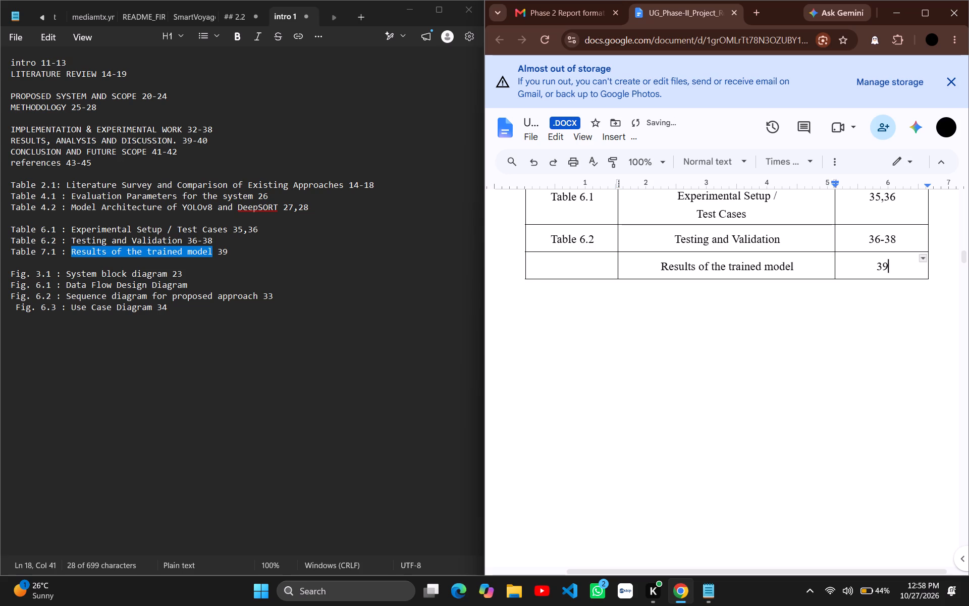
click(603, 266)
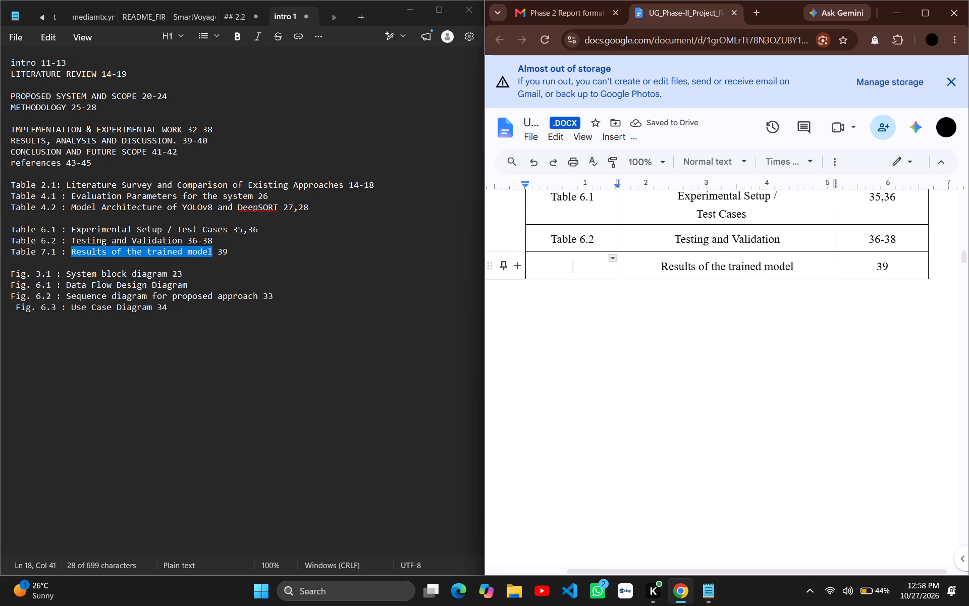
text(Table)
key(space)
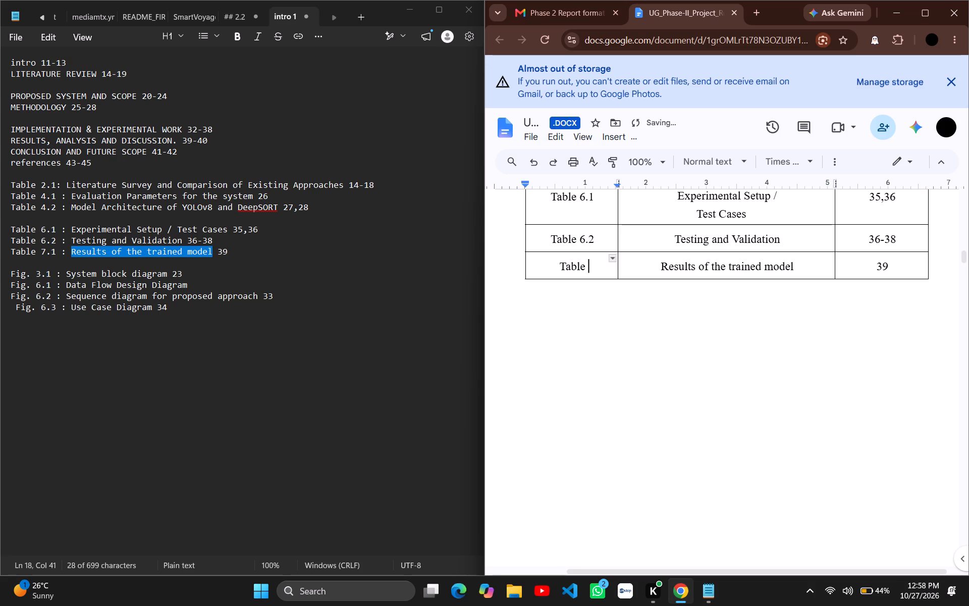
text(7.1)
Maximize the browser window and review the report's cover page, from the institute header down to the academic year.
scroll(645, 409, up, 3)
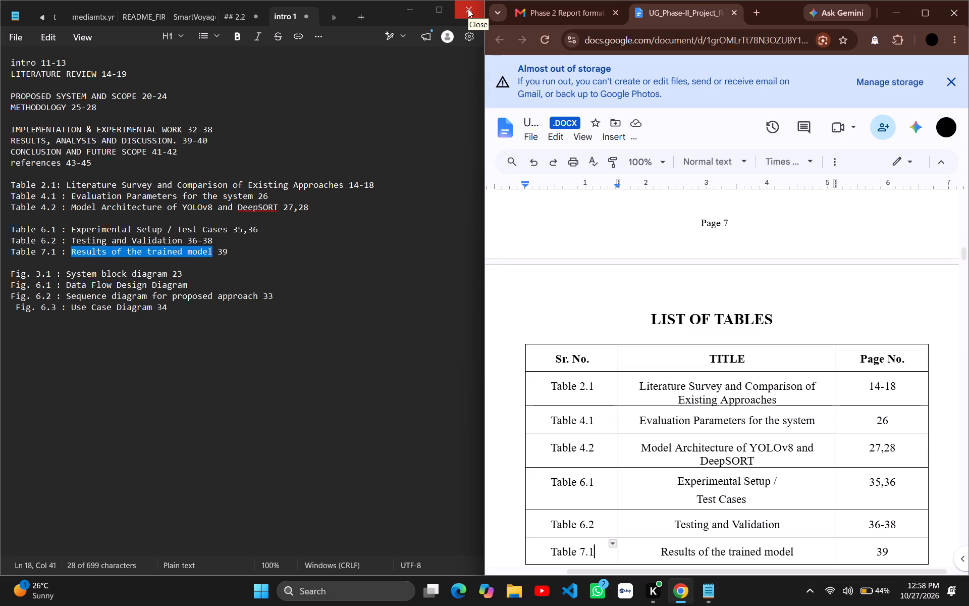
click(936, 17)
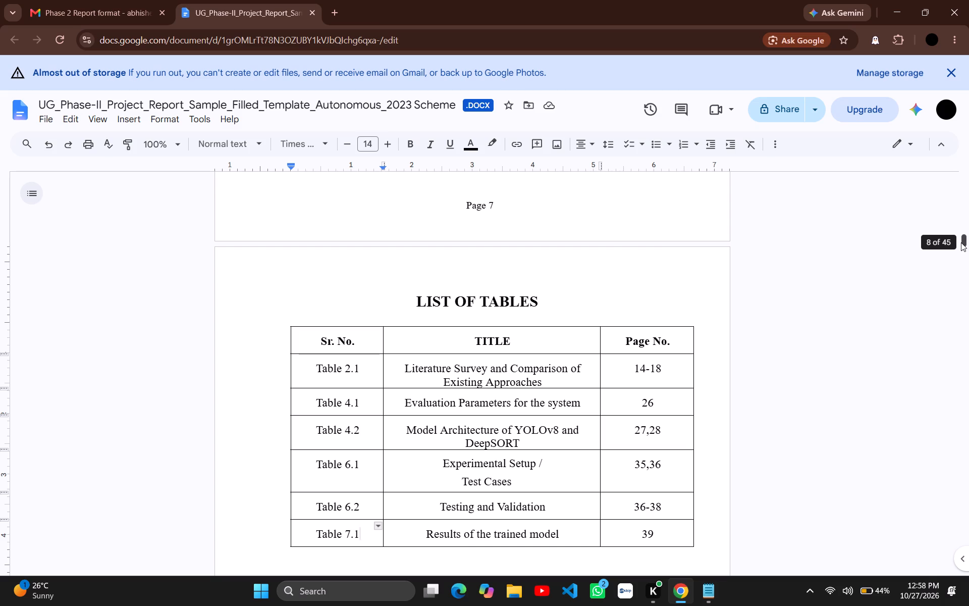
drag(961, 242, 966, 164)
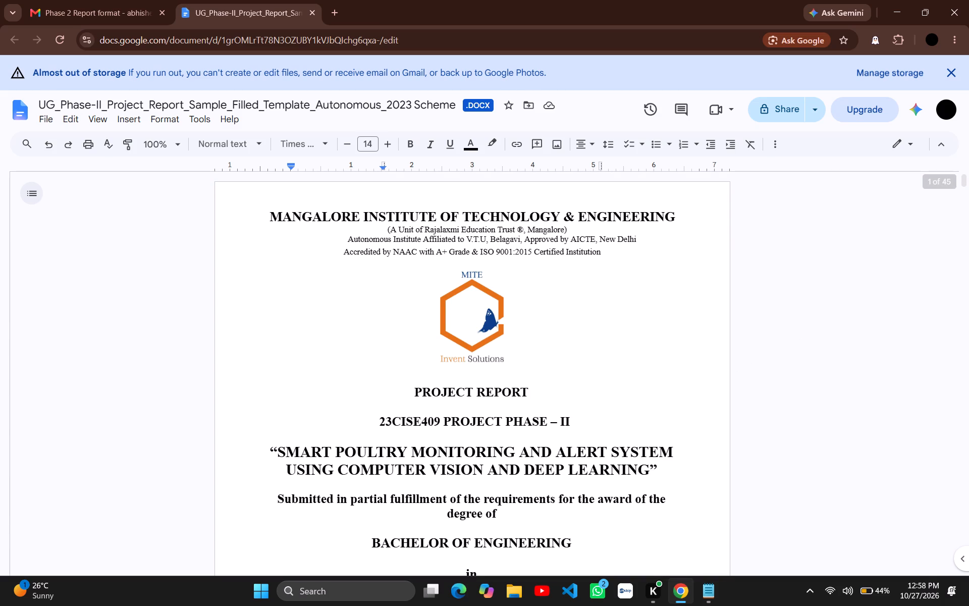
scroll(676, 394, down, 3)
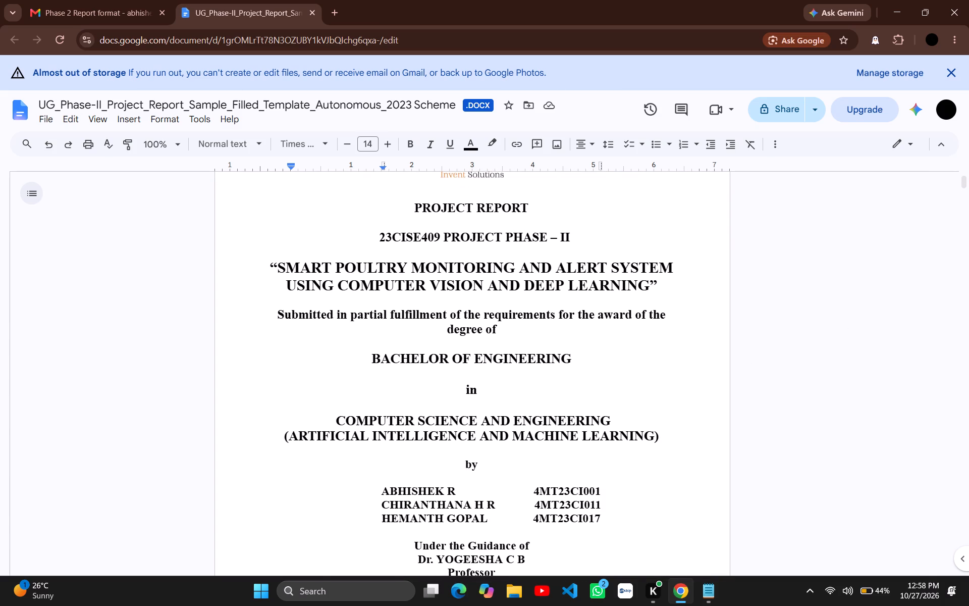
scroll(676, 394, down, 1)
click(509, 182)
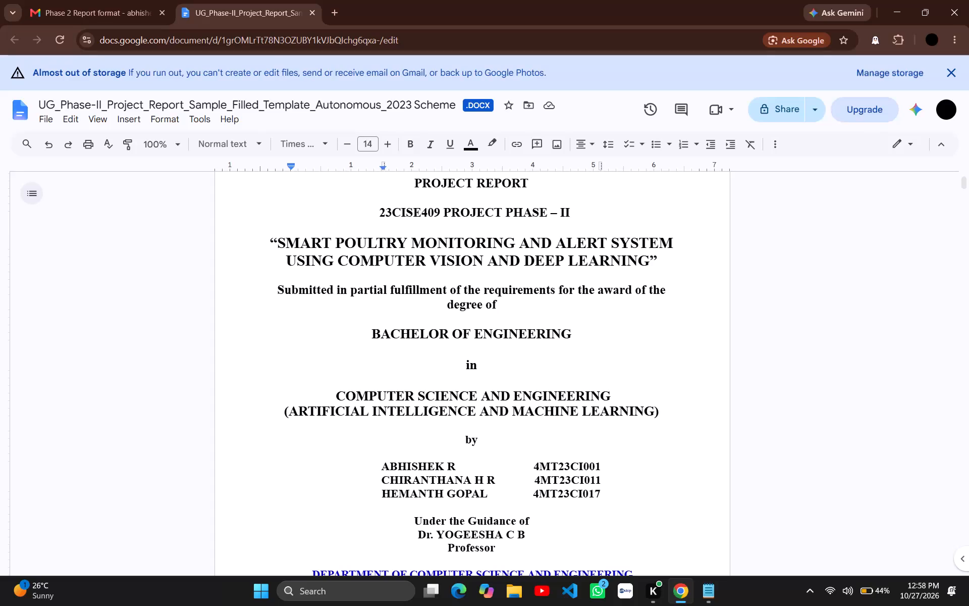
click(514, 210)
click(519, 261)
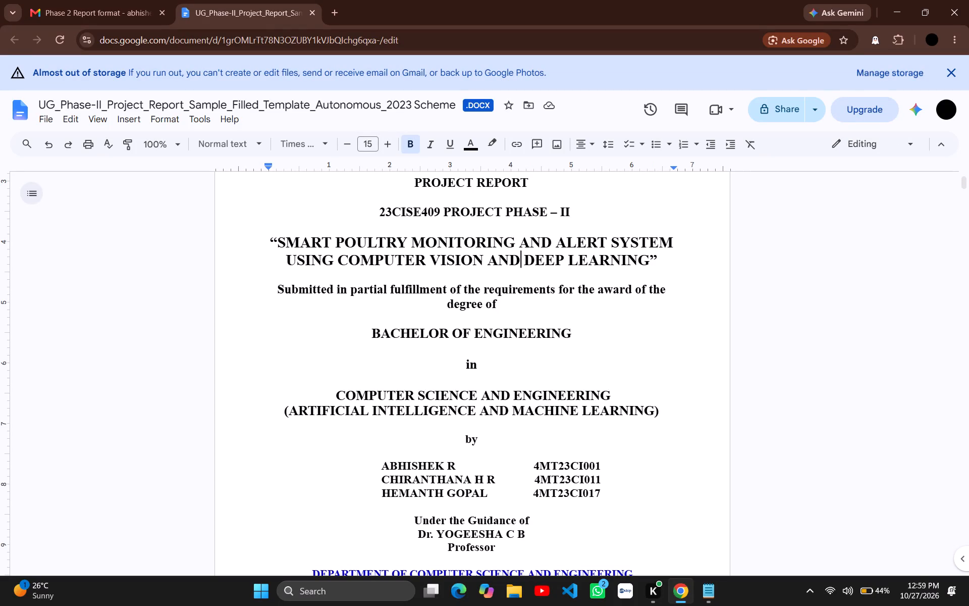
scroll(519, 261, down, 3)
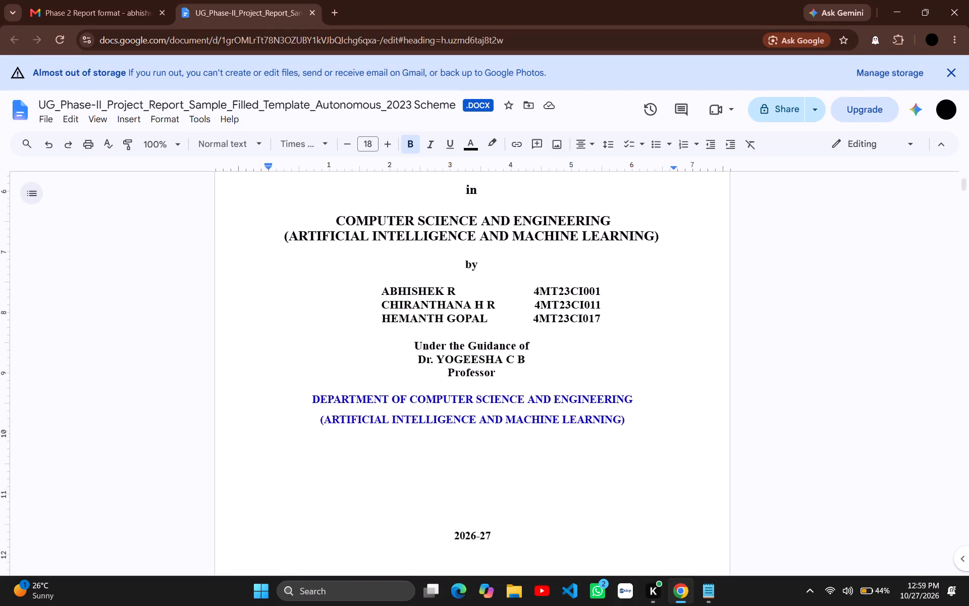
scroll(519, 261, down, 1)
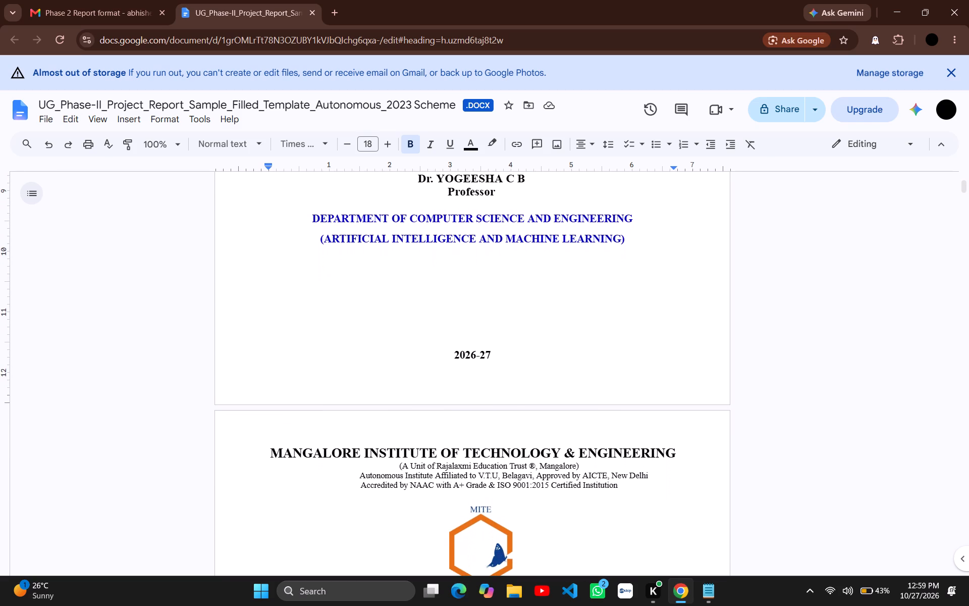
Replace the existing spacing before the CERTIFICATE heading on the certificate page with spaces that centre it under the department line.
scroll(519, 261, down, 4)
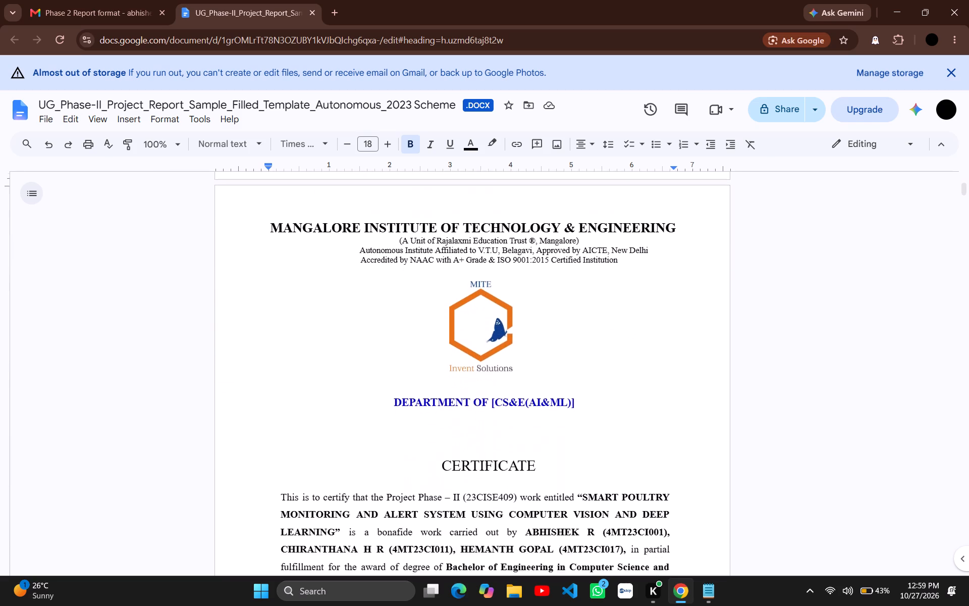
scroll(519, 261, down, 1)
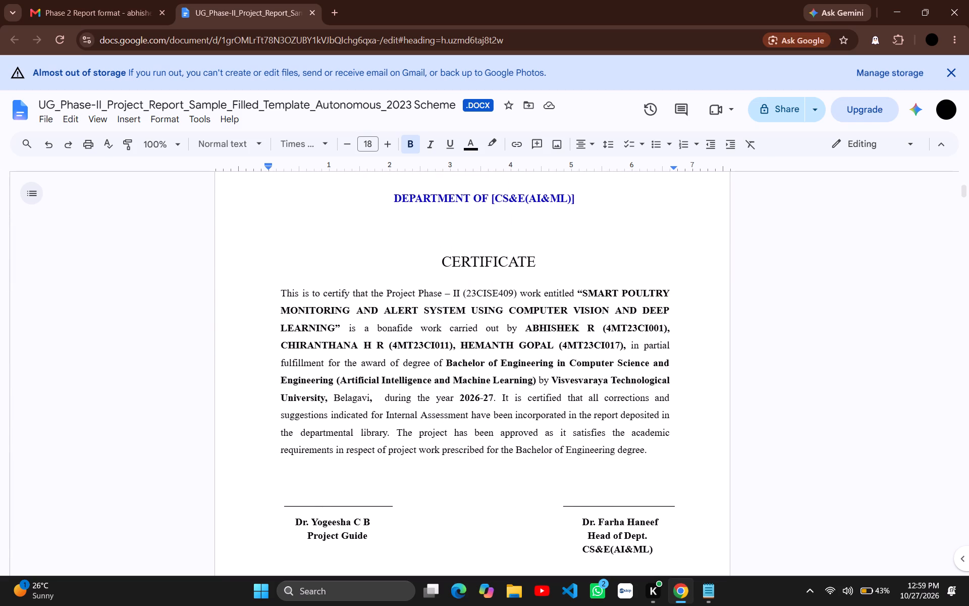
click(444, 261)
key(BackSpace)
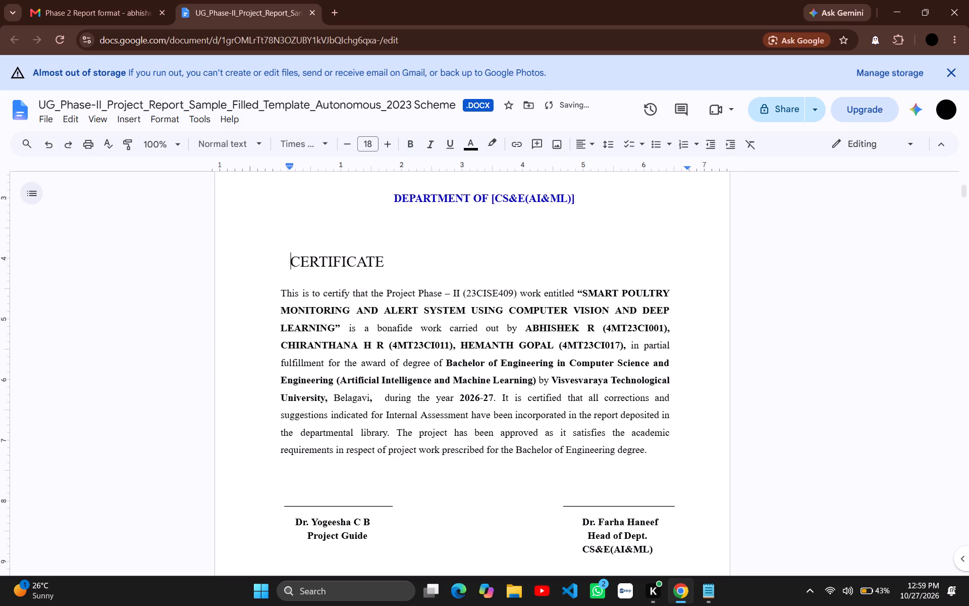
key(space)
key(space)
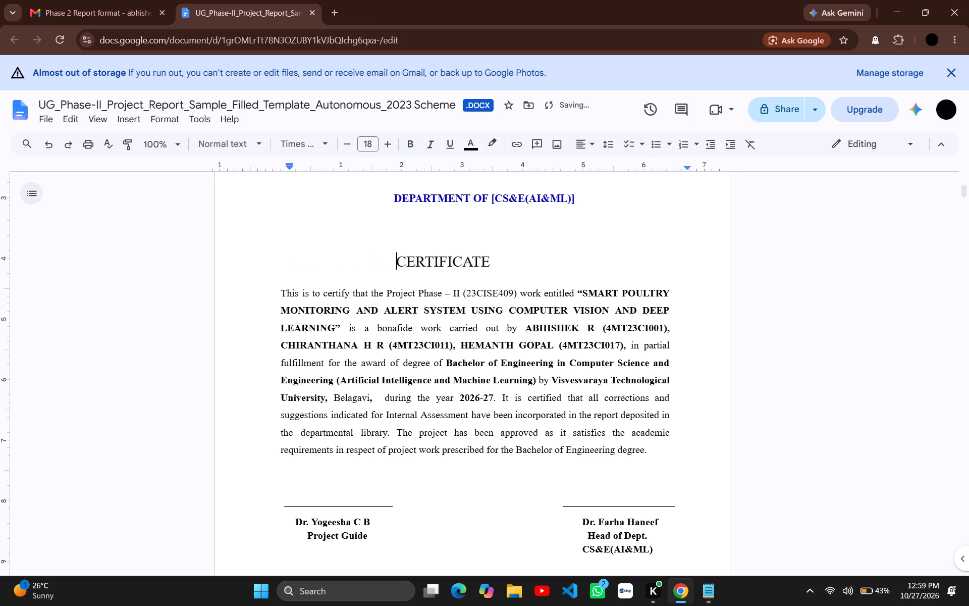
key(space)
key(space)
key(space)
key(space)
key(space)
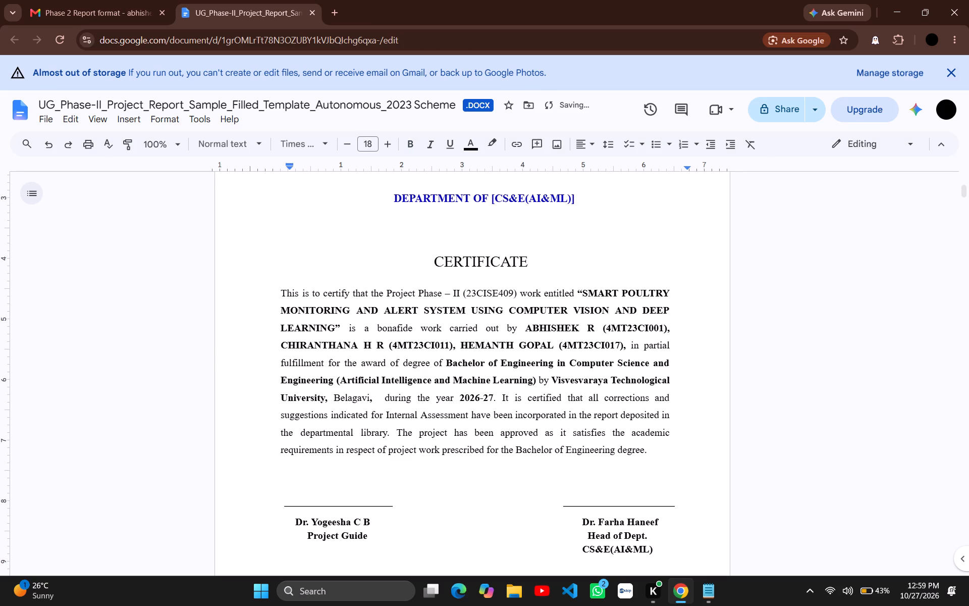
Review the certificate's signature block and the Declaration page with its signature table.
scroll(498, 427, down, 1)
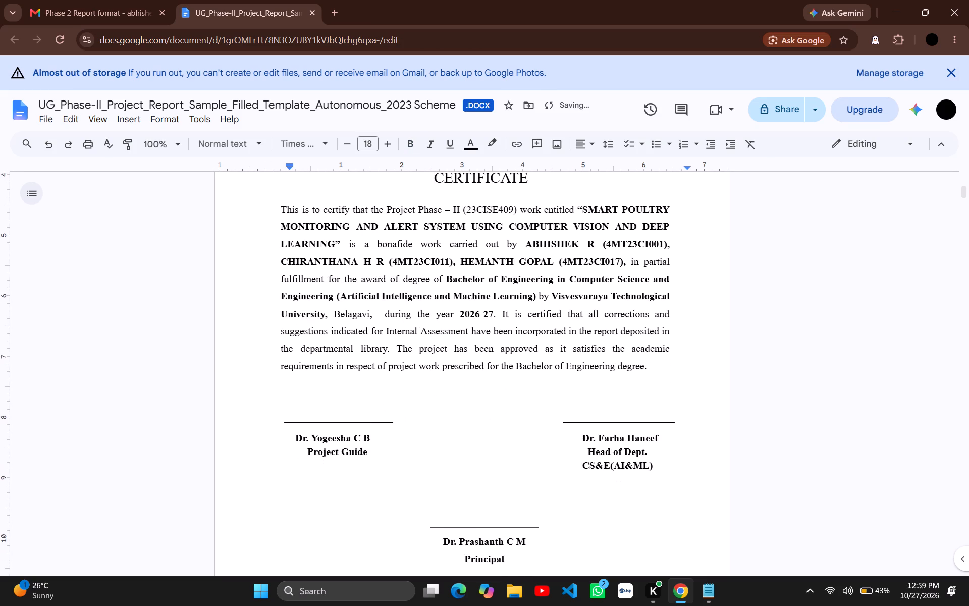
scroll(497, 409, down, 3)
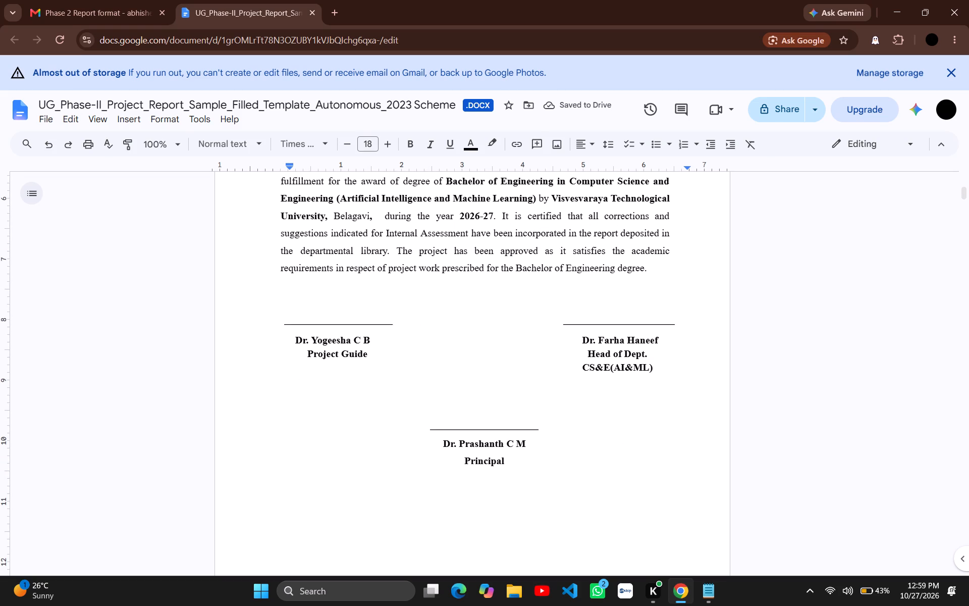
scroll(497, 409, down, 2)
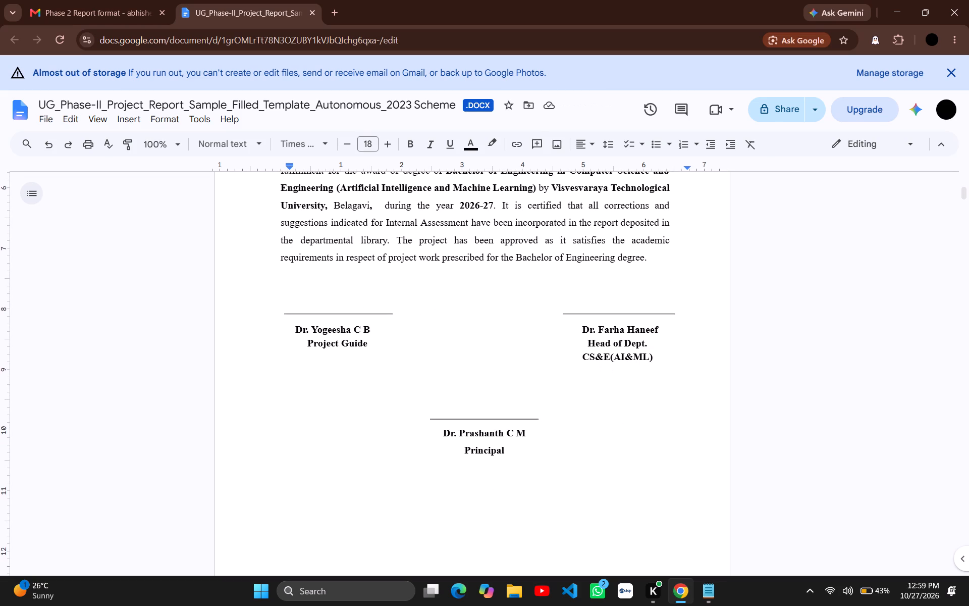
scroll(497, 409, down, 3)
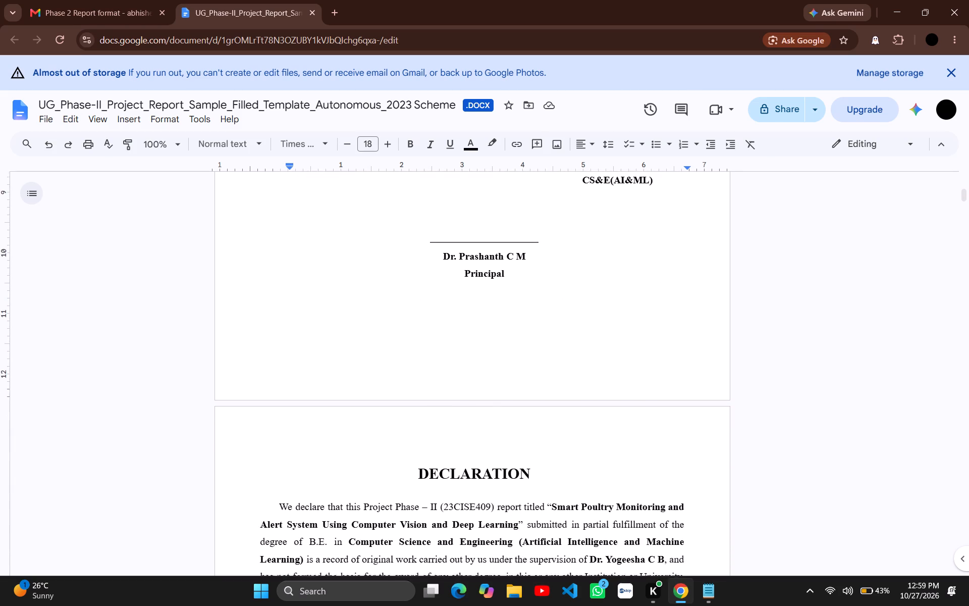
scroll(497, 409, down, 3)
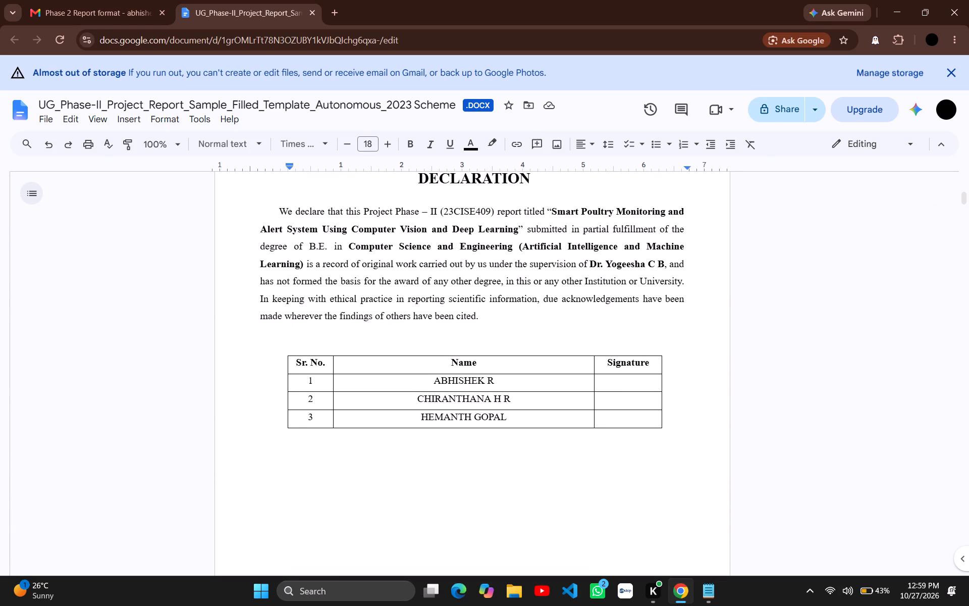
scroll(497, 409, down, 2)
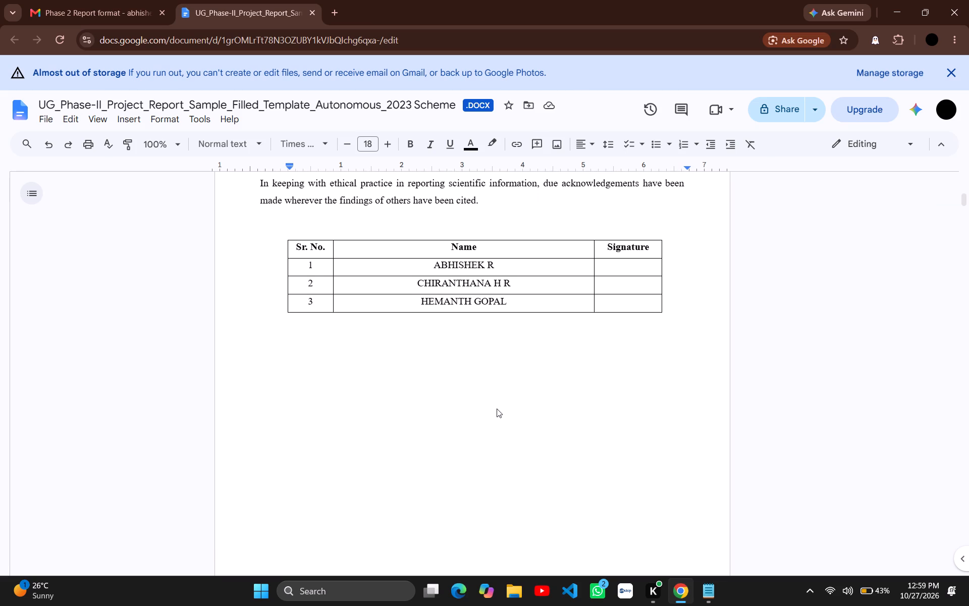
Review the Acknowledgements and Abstract pages of the report.
scroll(497, 409, down, 4)
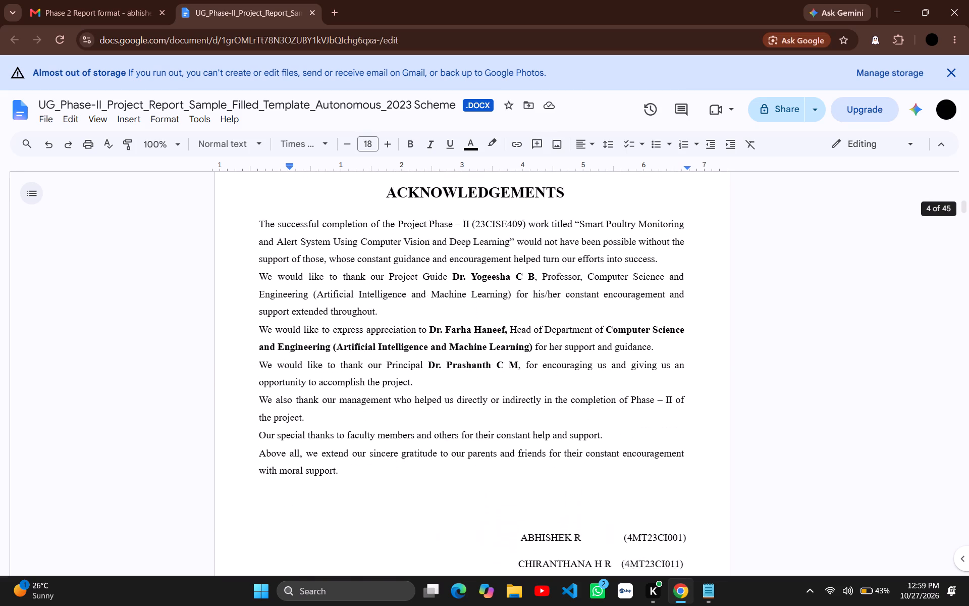
scroll(497, 409, down, 1)
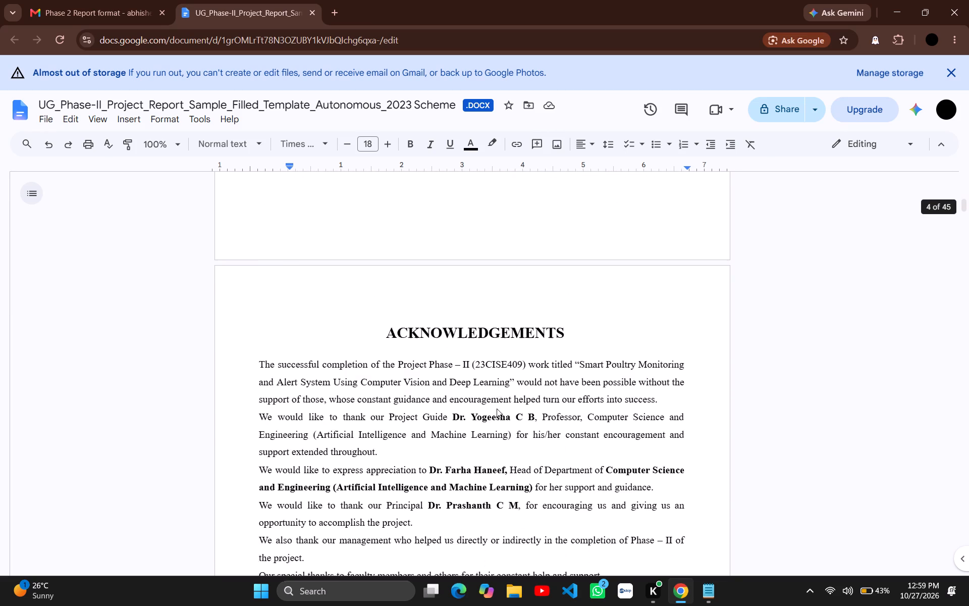
scroll(497, 409, down, 2)
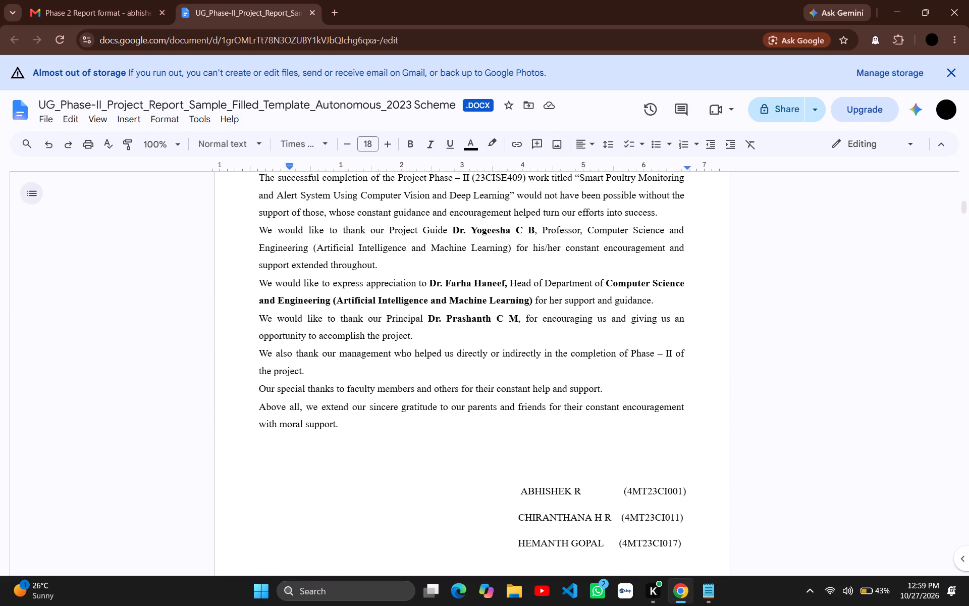
scroll(497, 409, down, 2)
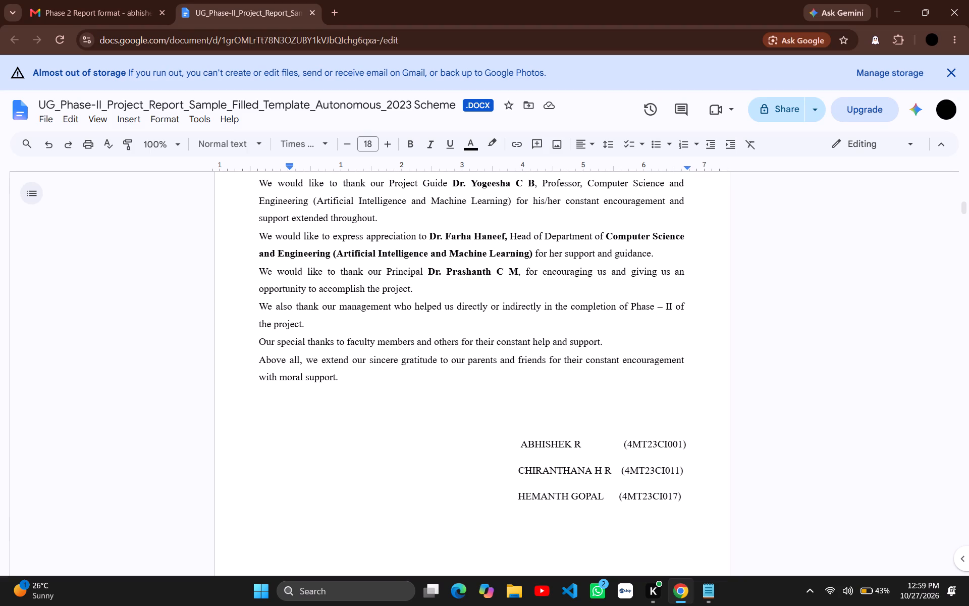
scroll(497, 409, down, 5)
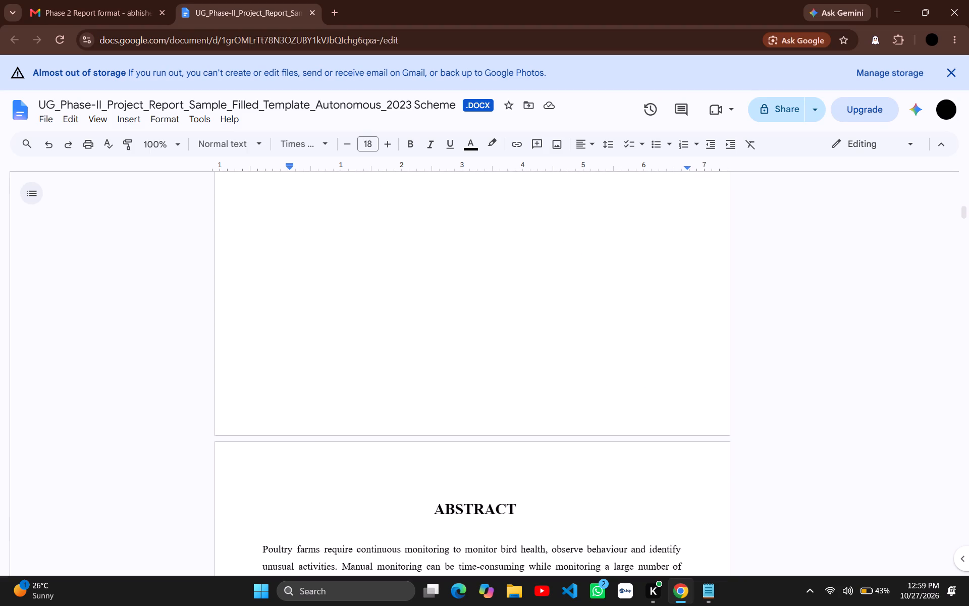
scroll(497, 409, down, 1)
scroll(497, 409, up, 1)
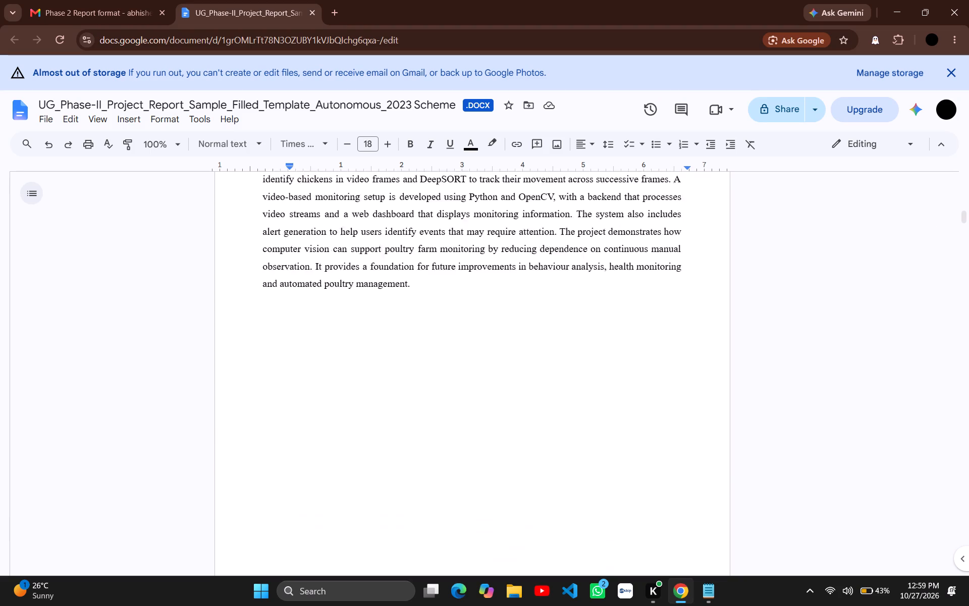
scroll(497, 409, up, 1)
scroll(497, 409, down, 1)
scroll(497, 409, up, 2)
scroll(497, 409, down, 1)
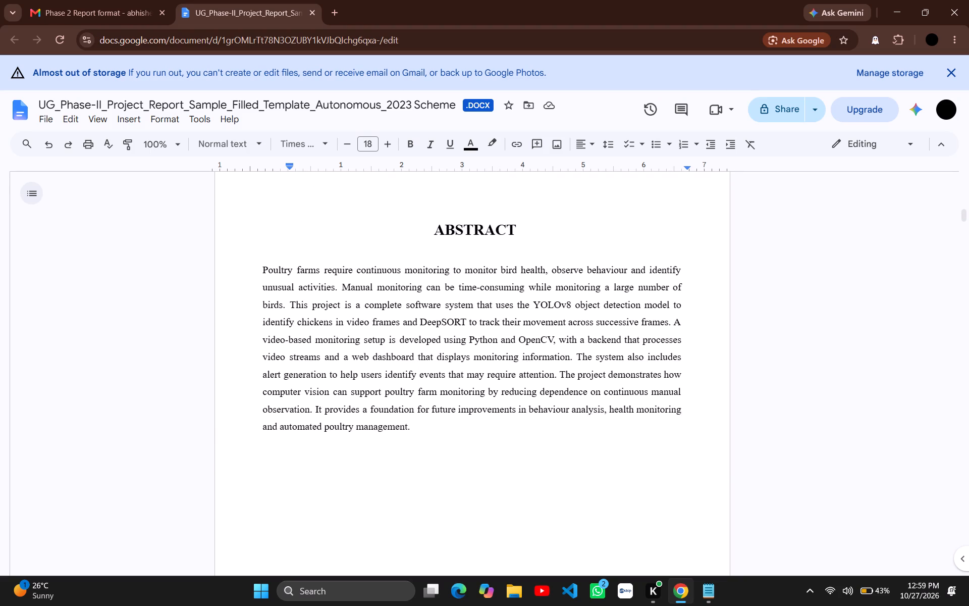
Check the table of contents, the List of Figures and the List of Tables.
scroll(497, 409, down, 3)
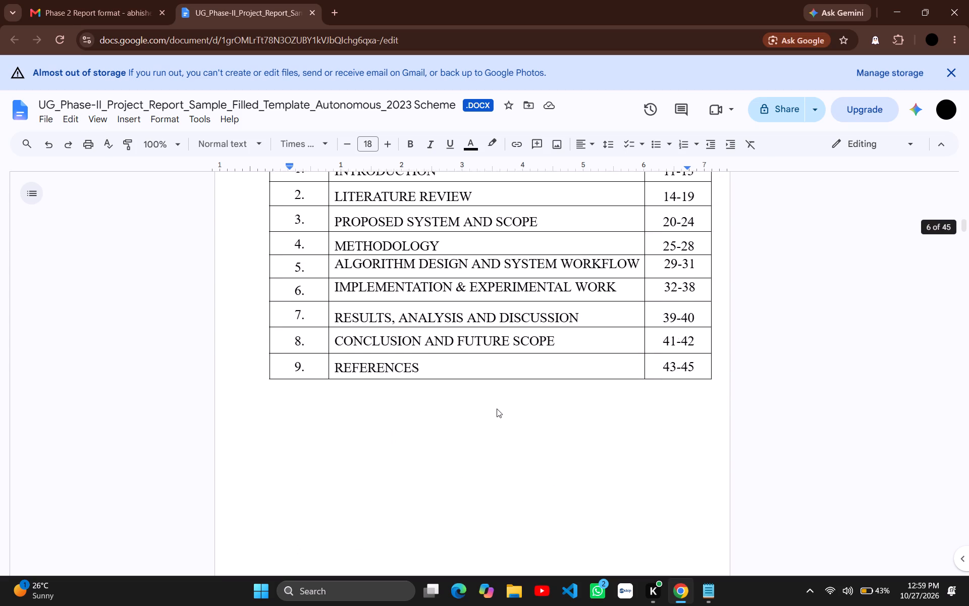
scroll(497, 409, down, 4)
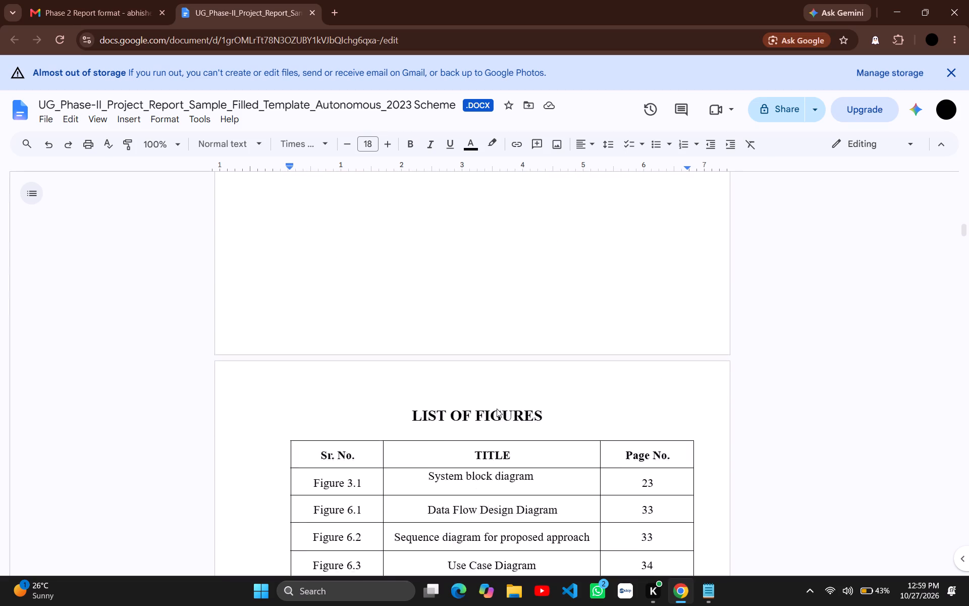
scroll(497, 409, down, 1)
scroll(497, 409, up, 3)
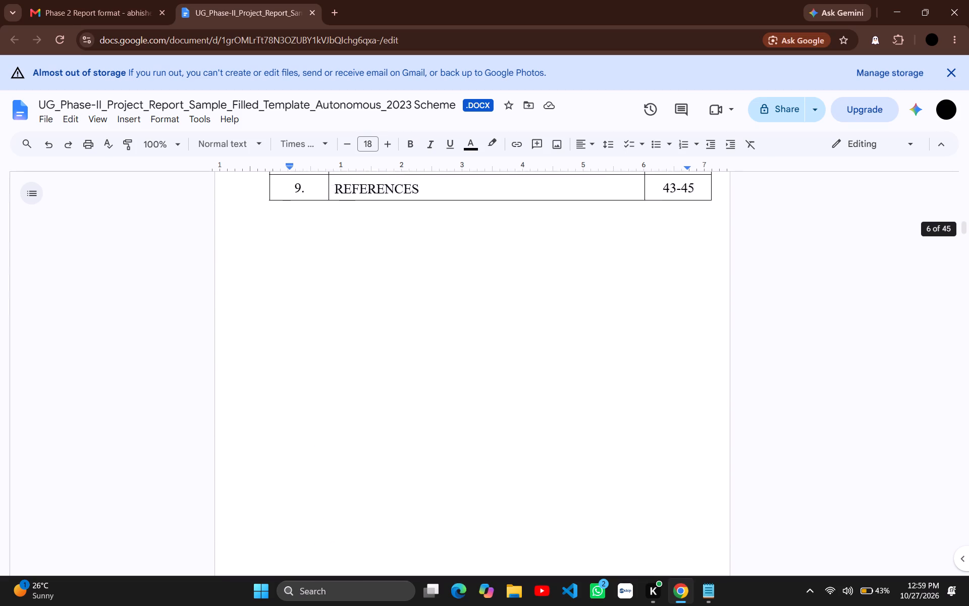
scroll(497, 409, down, 1)
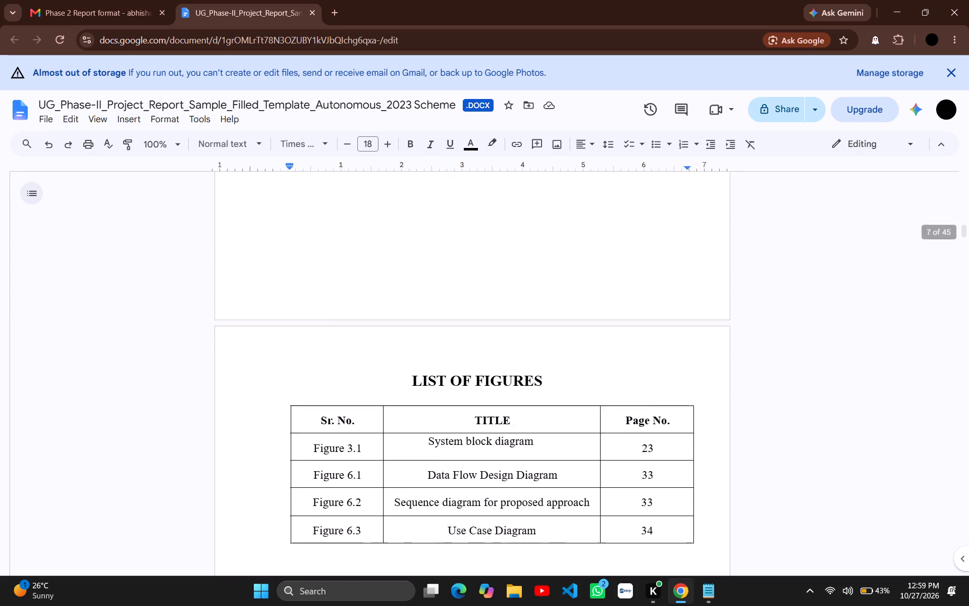
scroll(497, 409, down, 2)
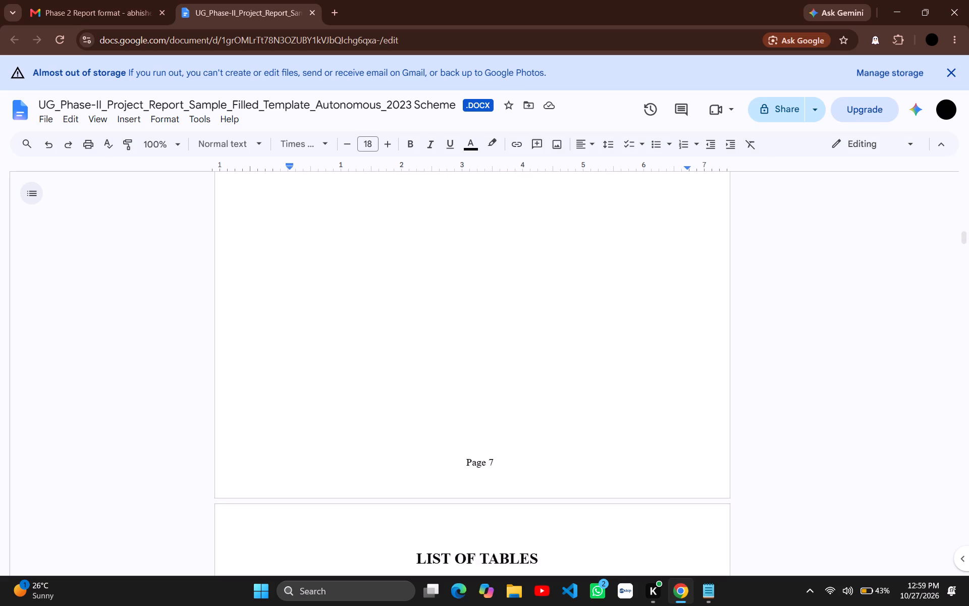
scroll(497, 409, down, 2)
Review the Abbreviations / Notations pages that follow the List of Tables.
scroll(497, 409, down, 1)
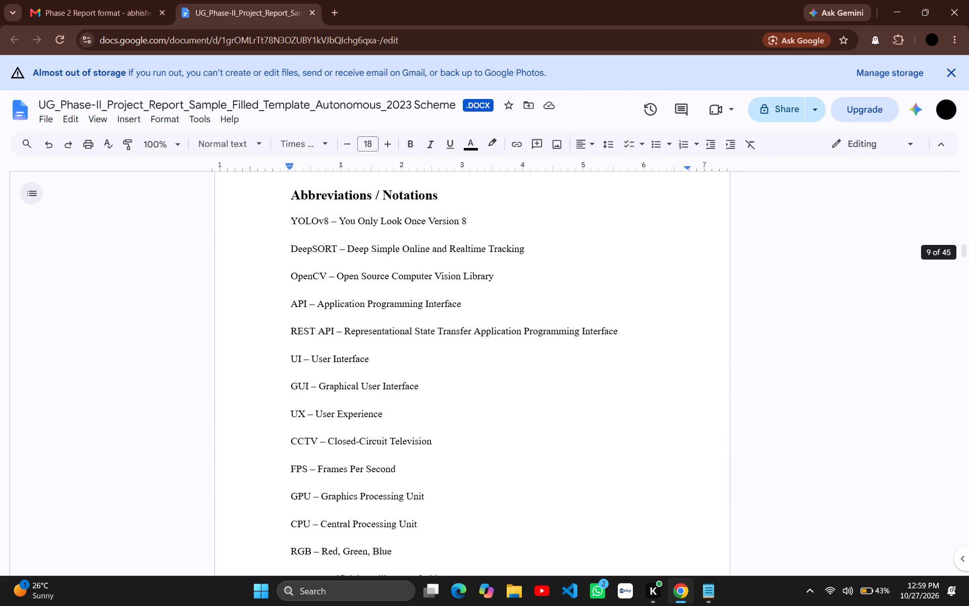
scroll(497, 409, down, 1)
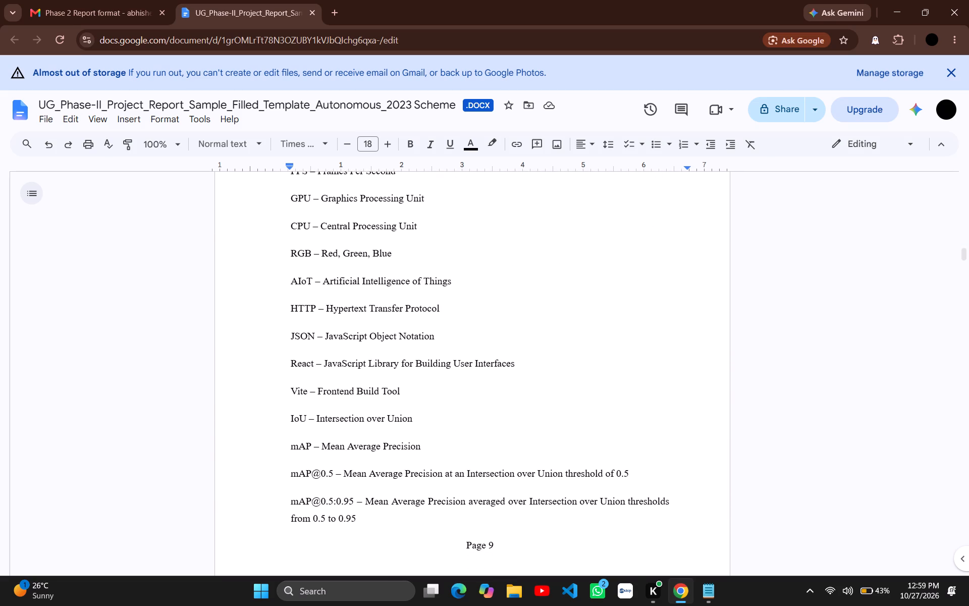
scroll(497, 409, down, 4)
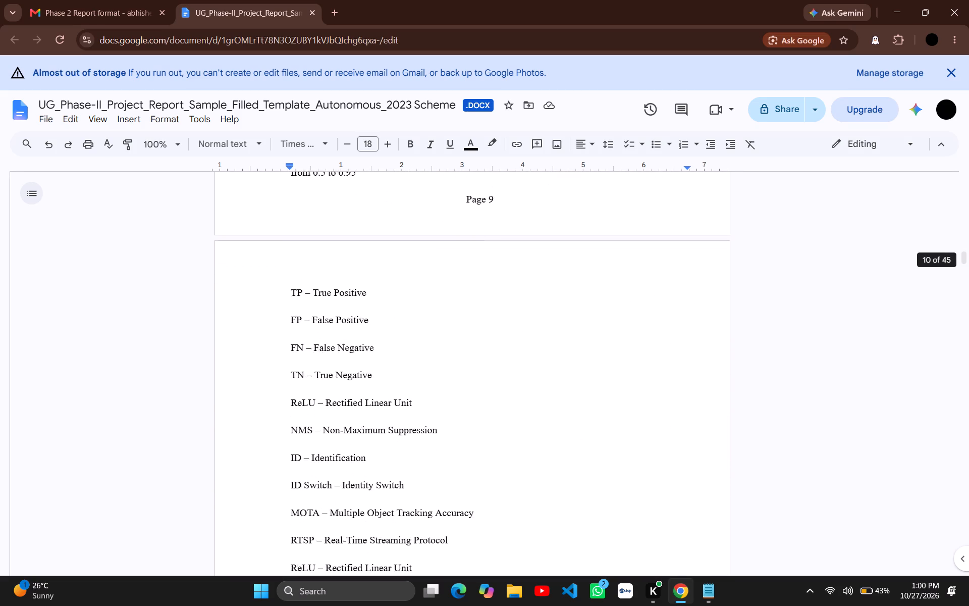
scroll(497, 409, down, 2)
Review the Chapter 1 pages from the introduction through section 1.6 Expected Contribution.
scroll(497, 409, down, 1)
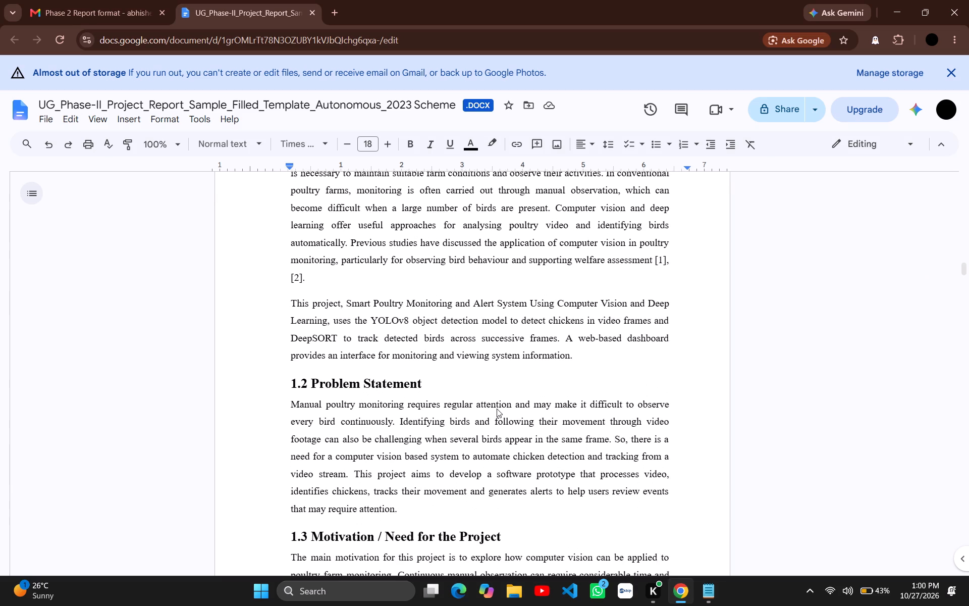
scroll(497, 409, down, 3)
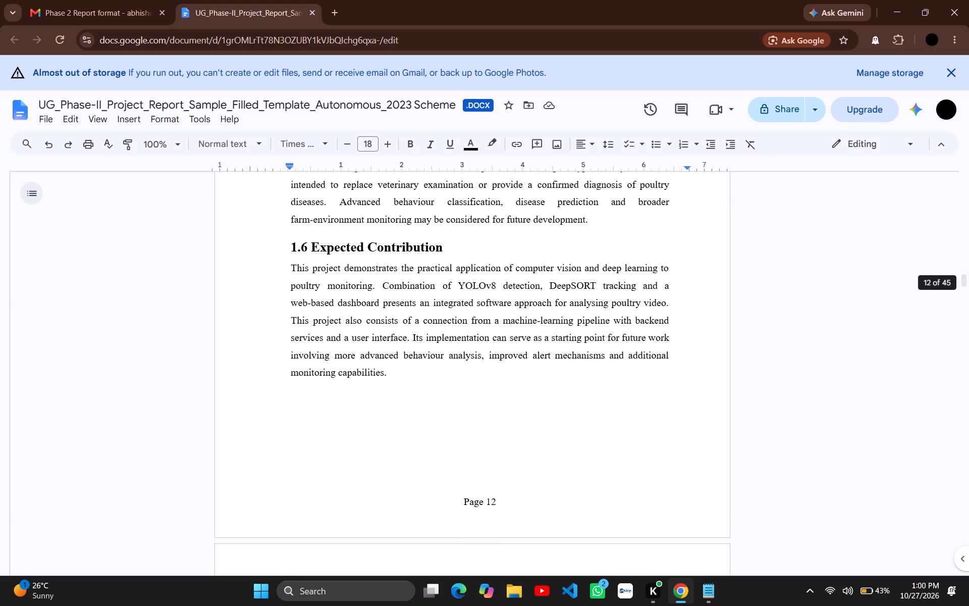
scroll(497, 409, down, 2)
Check the start of Chapter 2 and the first rows of its literature survey table.
scroll(497, 409, down, 2)
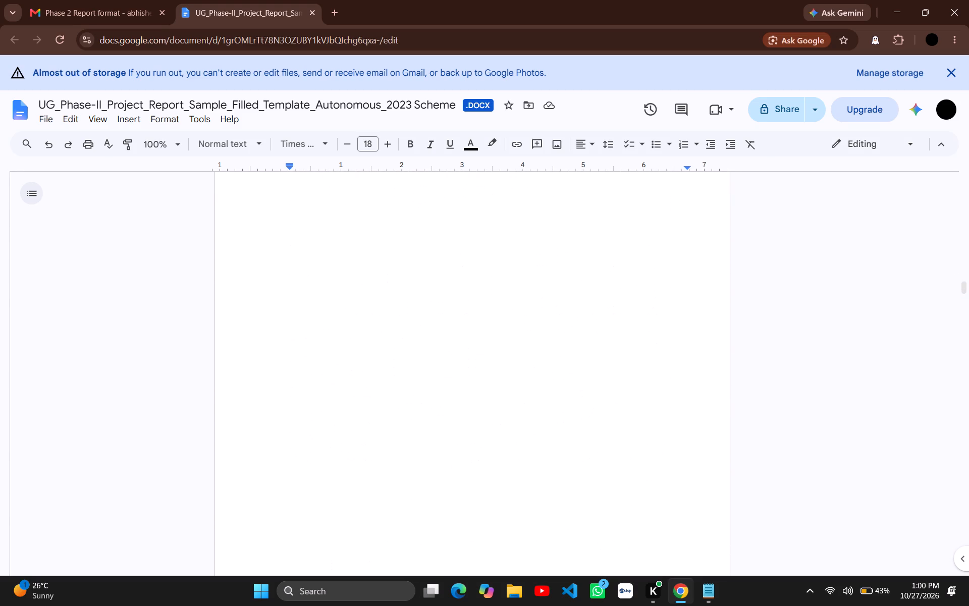
scroll(497, 409, down, 4)
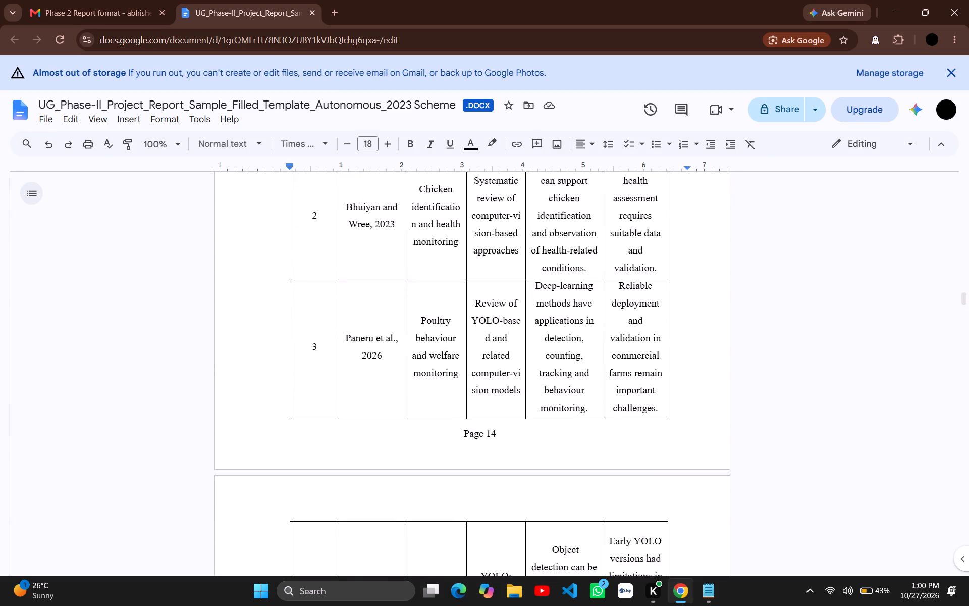
scroll(497, 409, down, 3)
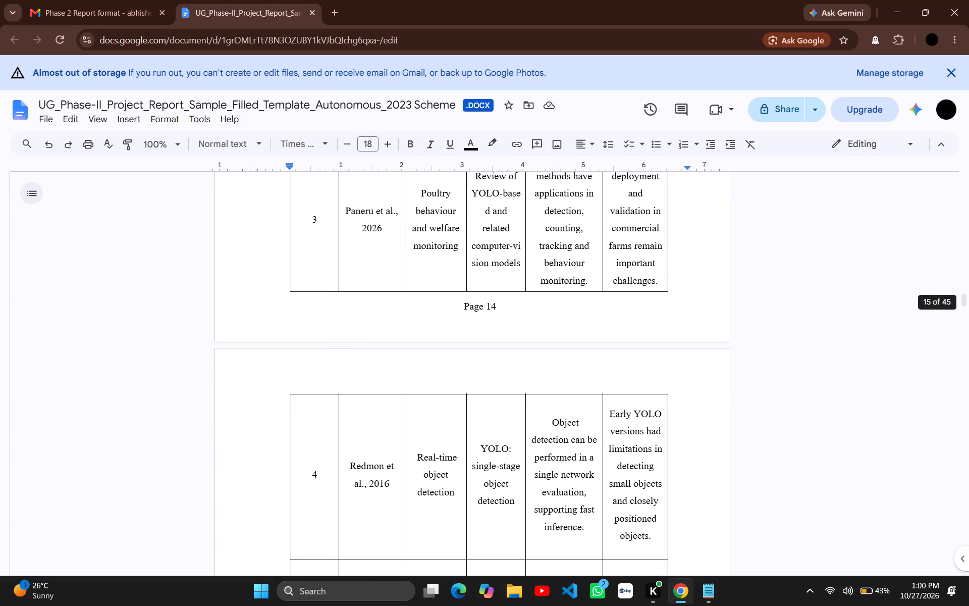
scroll(497, 409, down, 4)
Check how the remaining rows of the literature survey table are laid out across pages 16 to 18.
scroll(497, 409, down, 4)
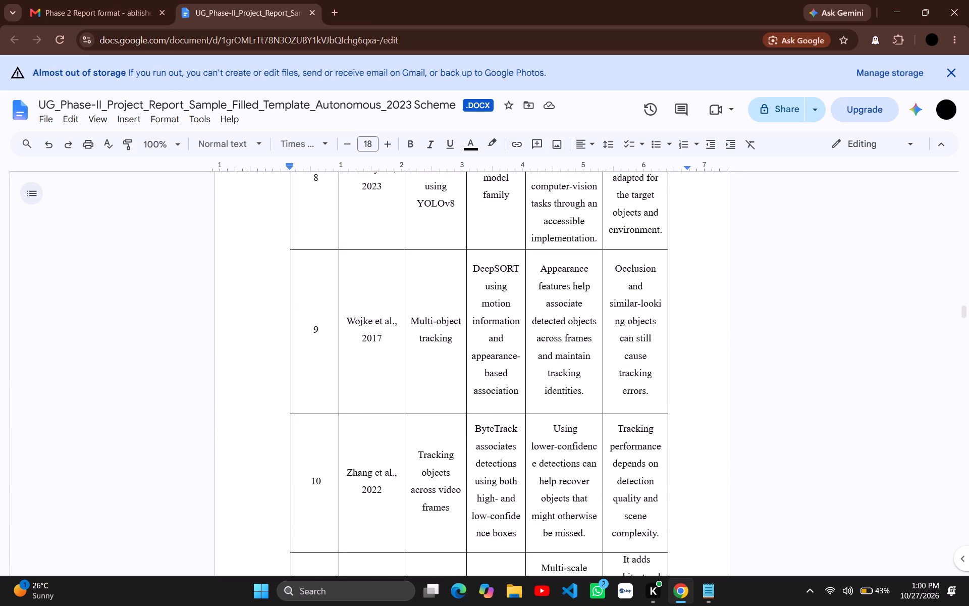
scroll(497, 409, down, 3)
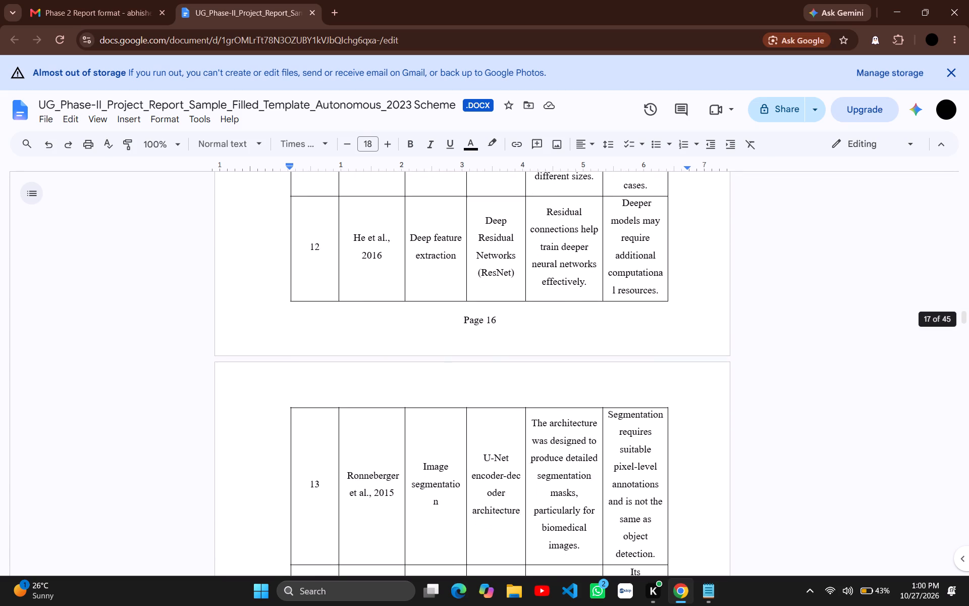
scroll(501, 399, down, 4)
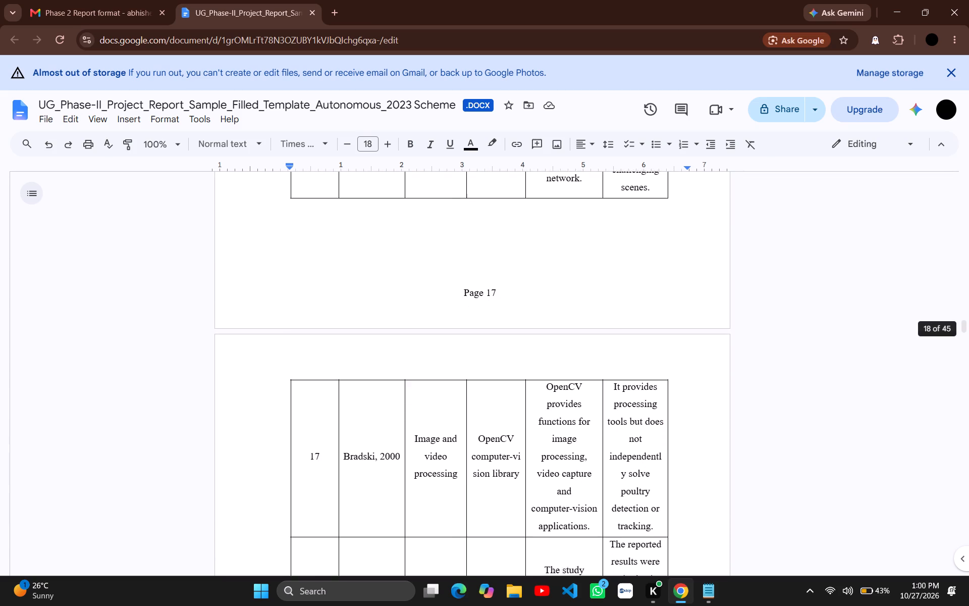
scroll(501, 399, down, 2)
Review the end of the literature survey table, the comparison text on page 18, and sections 2.4 Research Gap and 2.5 Summary.
scroll(501, 399, down, 1)
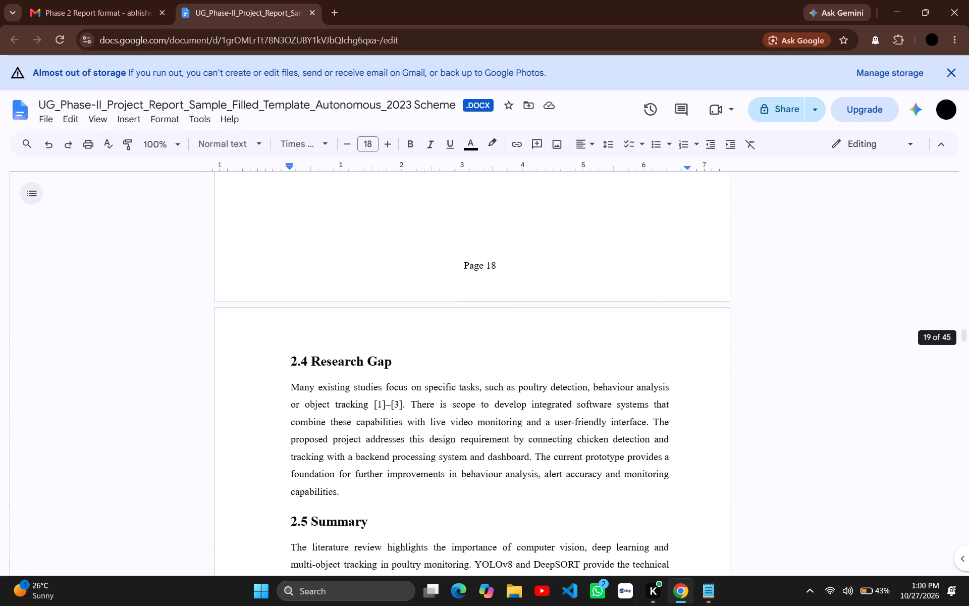
scroll(501, 399, up, 3)
scroll(501, 399, down, 1)
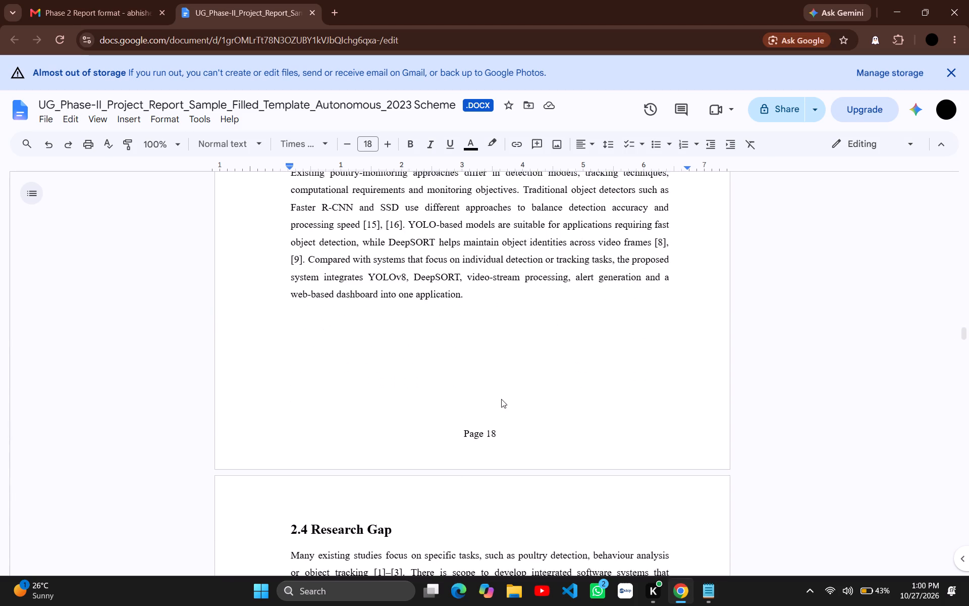
scroll(501, 399, down, 1)
scroll(501, 399, up, 3)
scroll(501, 399, right, 1)
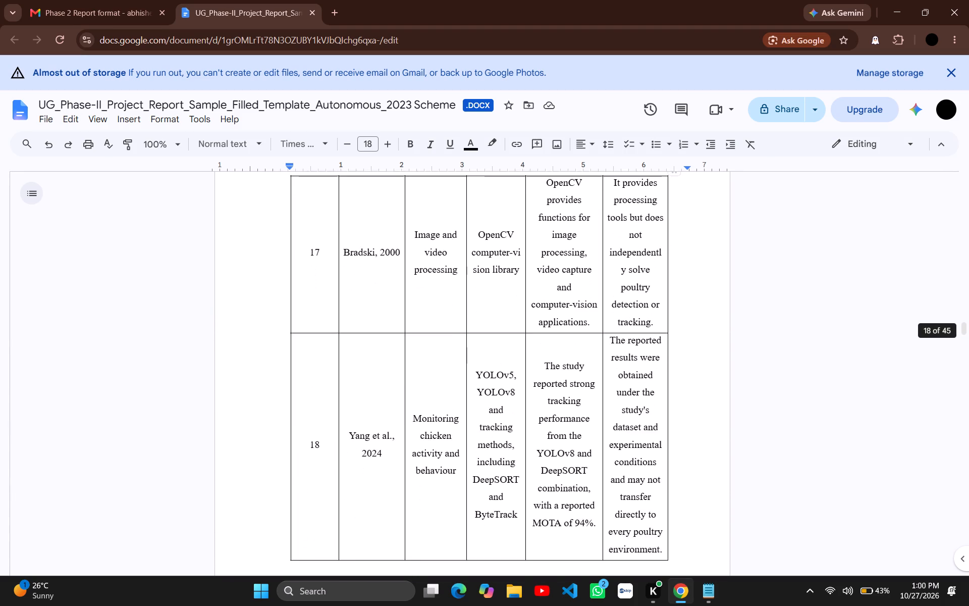
scroll(501, 399, right, 1)
scroll(501, 399, down, 2)
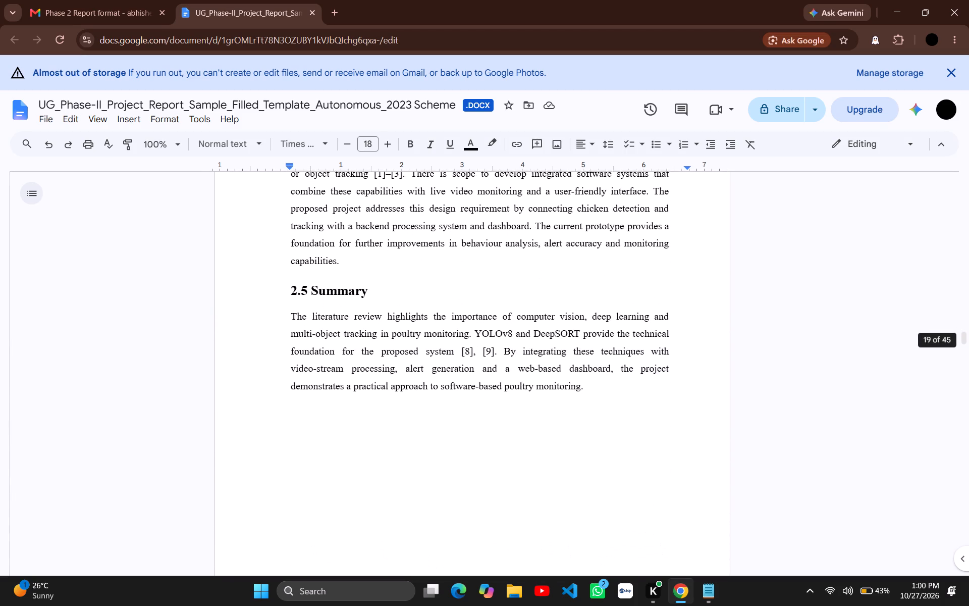
scroll(501, 399, down, 1)
Review Chapter 3's problem formulation, proposed solution, and functional and non-functional requirements.
scroll(501, 399, down, 3)
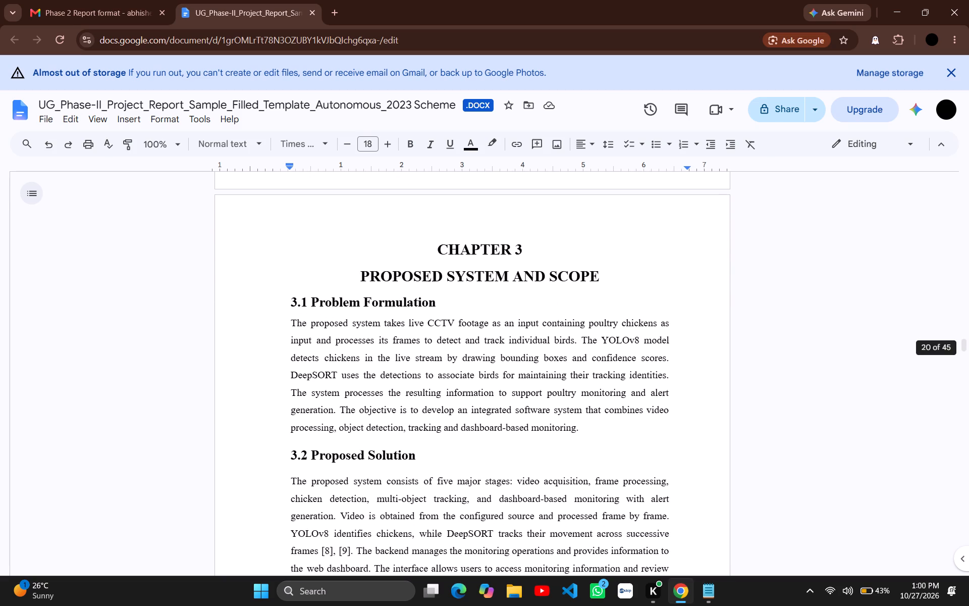
scroll(501, 399, down, 3)
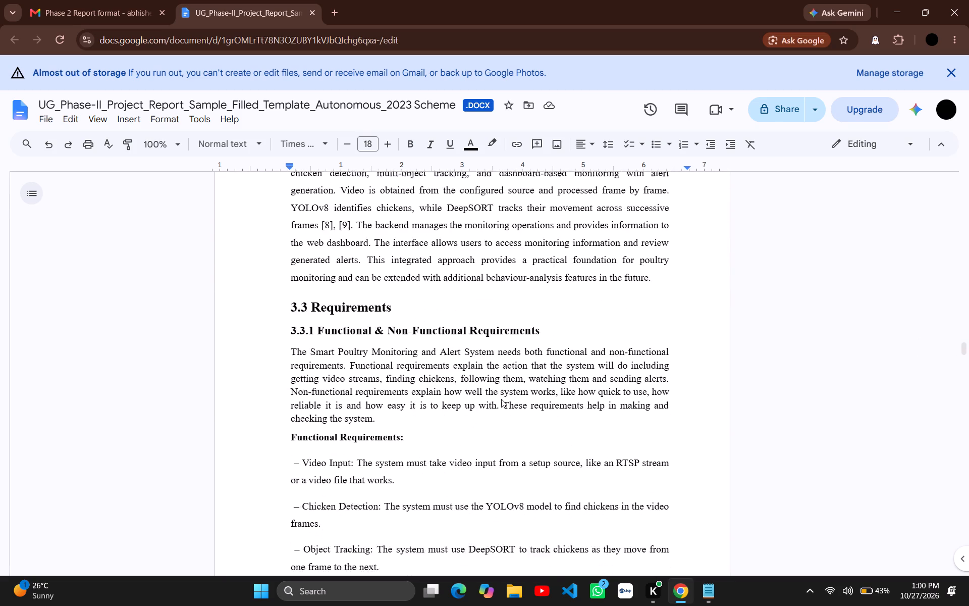
scroll(501, 399, down, 4)
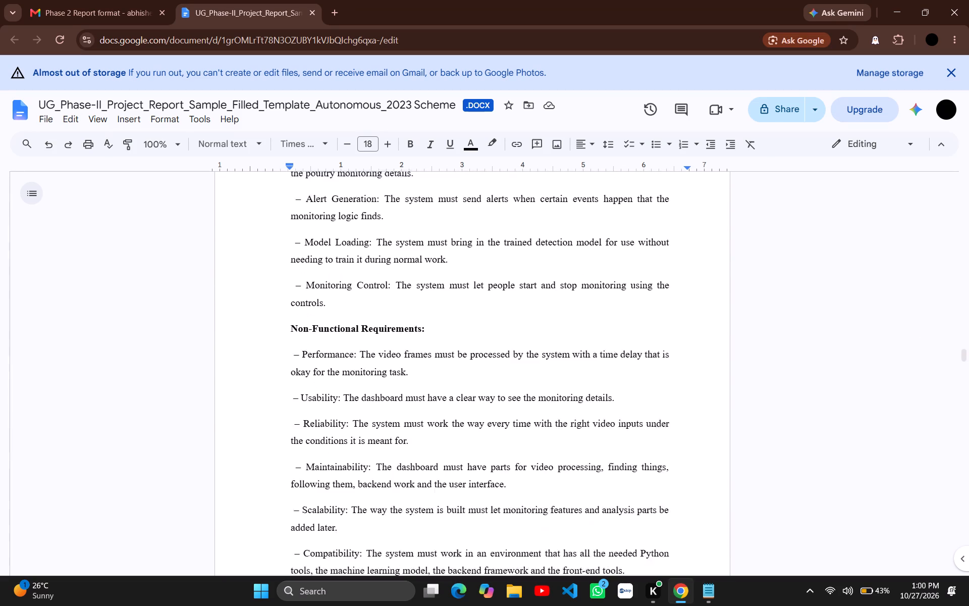
scroll(501, 399, down, 1)
Check the System Block Diagram with its Fig. 3.1 caption and the 3.5 Functional Components list.
scroll(501, 399, down, 2)
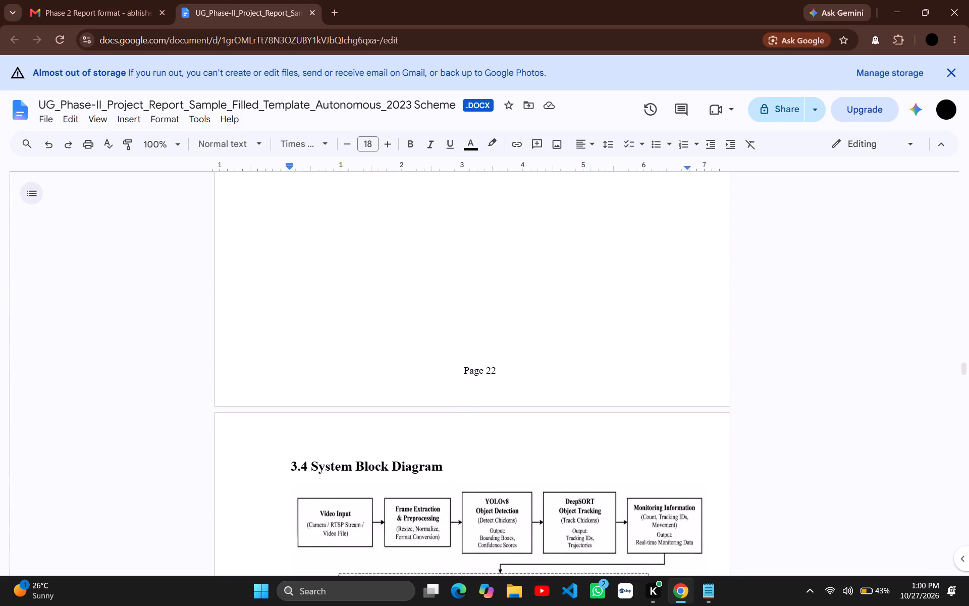
scroll(501, 399, down, 3)
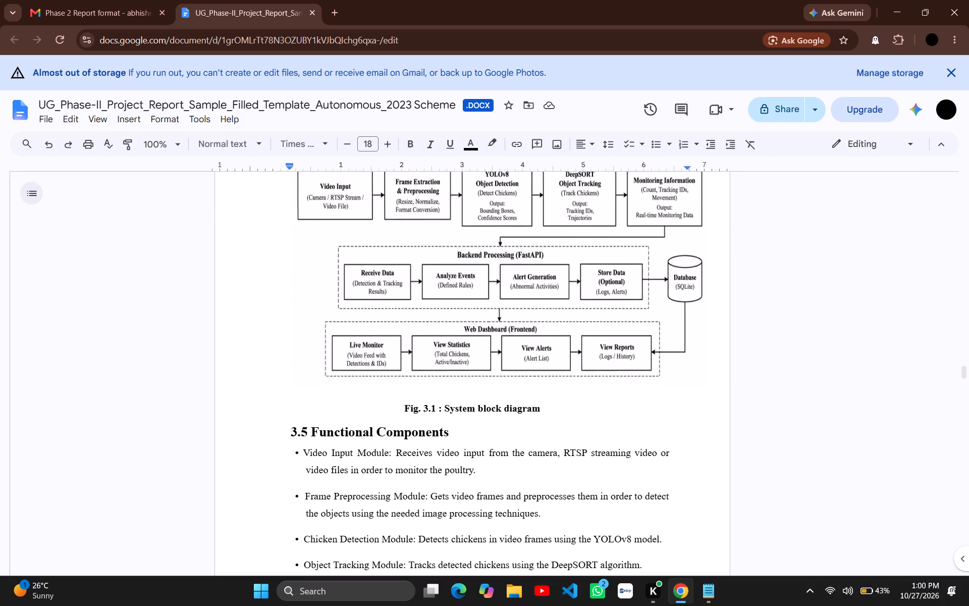
scroll(501, 399, down, 4)
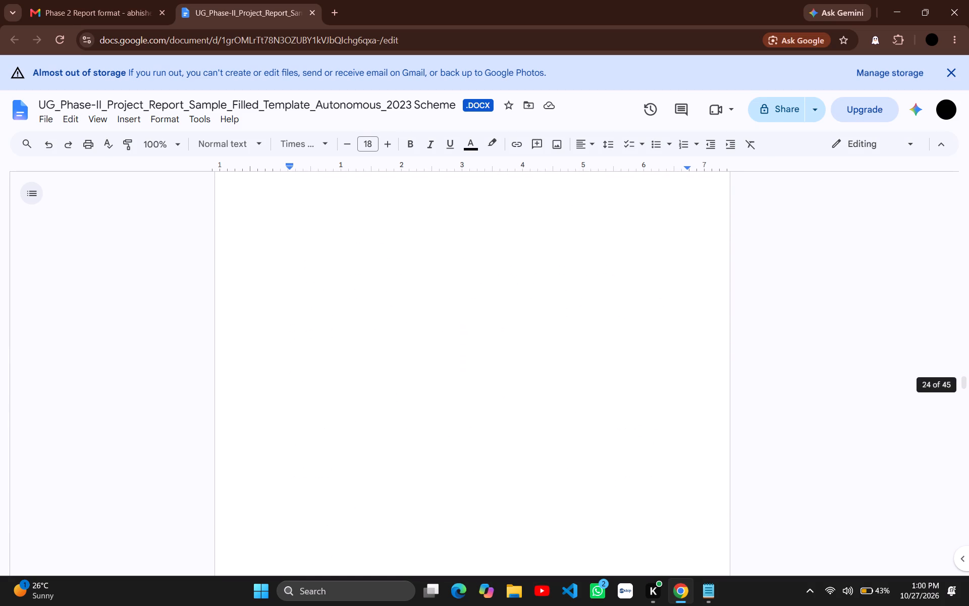
scroll(501, 399, down, 1)
Review the start of Chapter 4 and inspect Table 4.1 and its caption in the Evaluation Parameters section.
scroll(501, 399, down, 2)
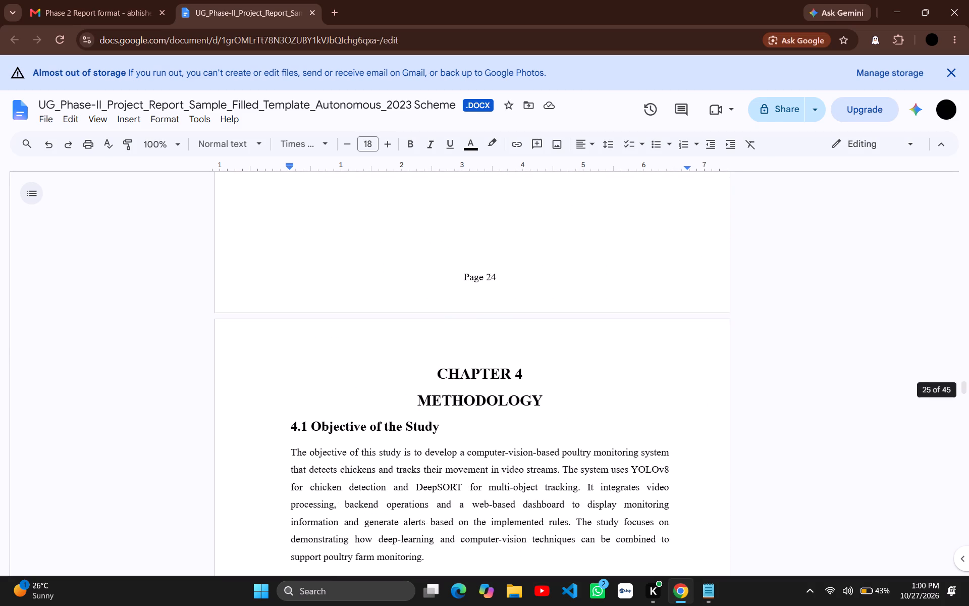
scroll(501, 399, down, 4)
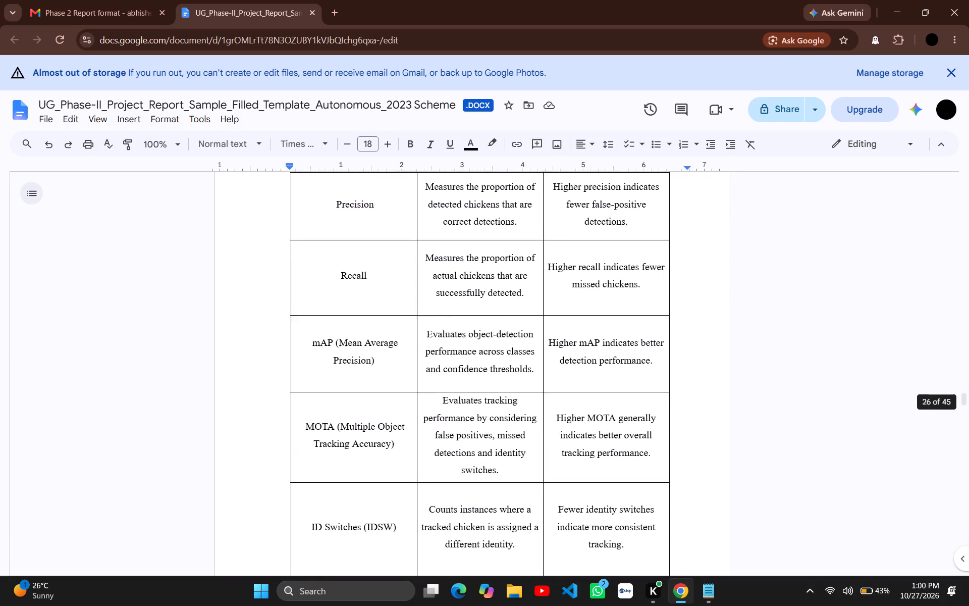
scroll(501, 399, down, 1)
scroll(501, 399, up, 2)
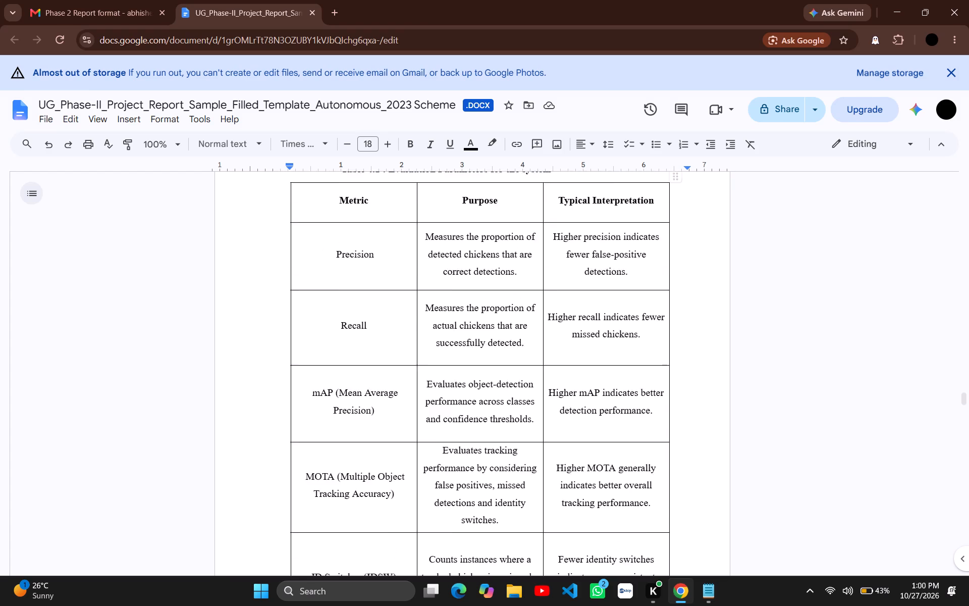
scroll(501, 399, up, 1)
click(483, 298)
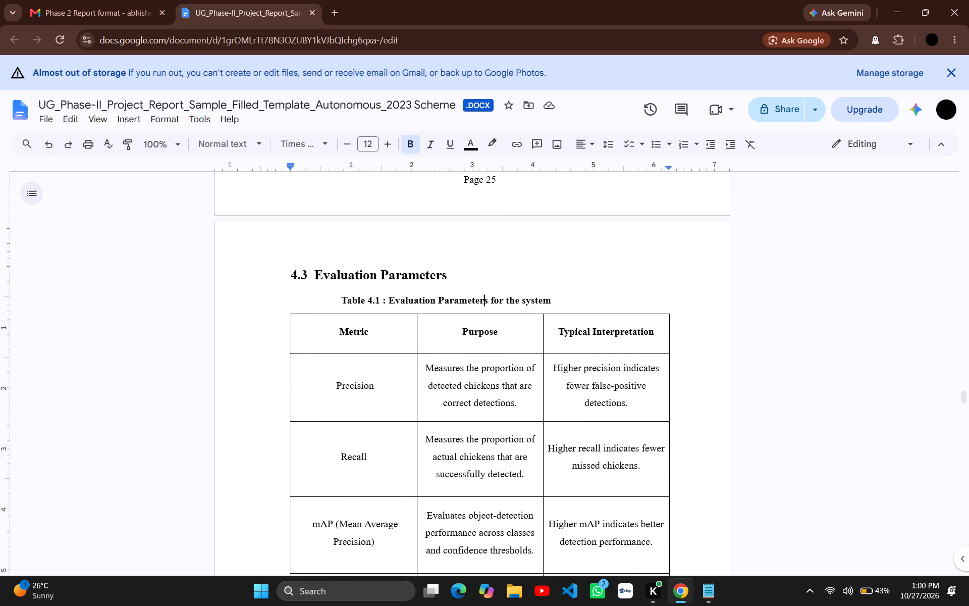
scroll(476, 413, down, 1)
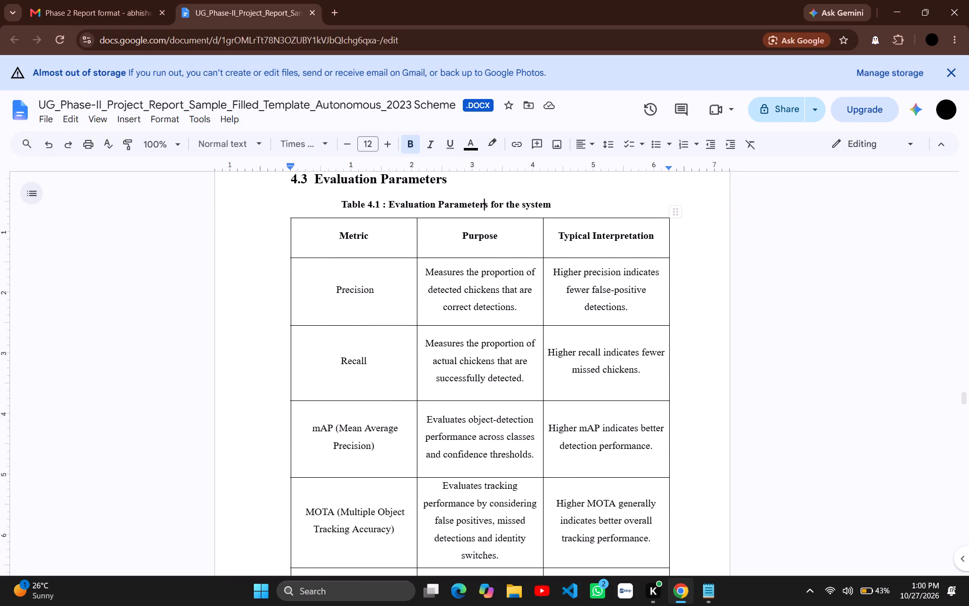
Review the rest of Chapter 4, including the procedure steps and Table 4.2 on the YOLOv8 and DeepSORT architecture.
scroll(476, 413, down, 3)
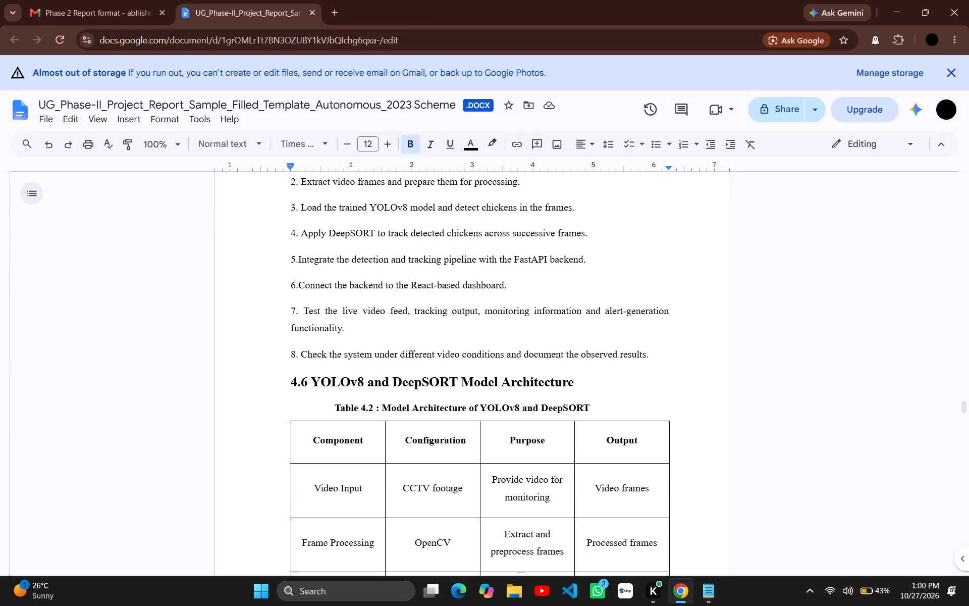
scroll(476, 413, down, 6)
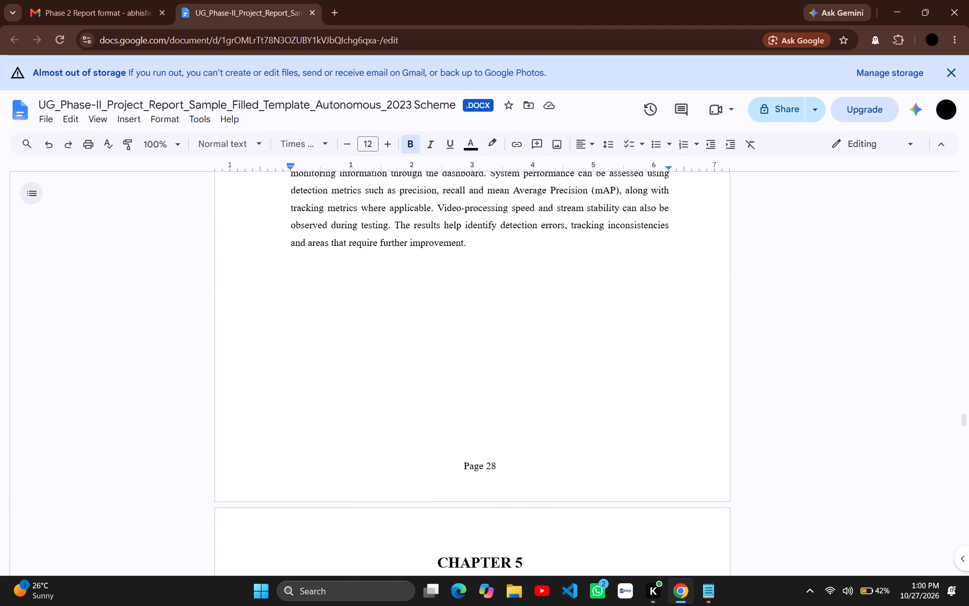
Review Chapter 5 from its opening page through section 5.7 Chapter Summary.
scroll(476, 413, down, 3)
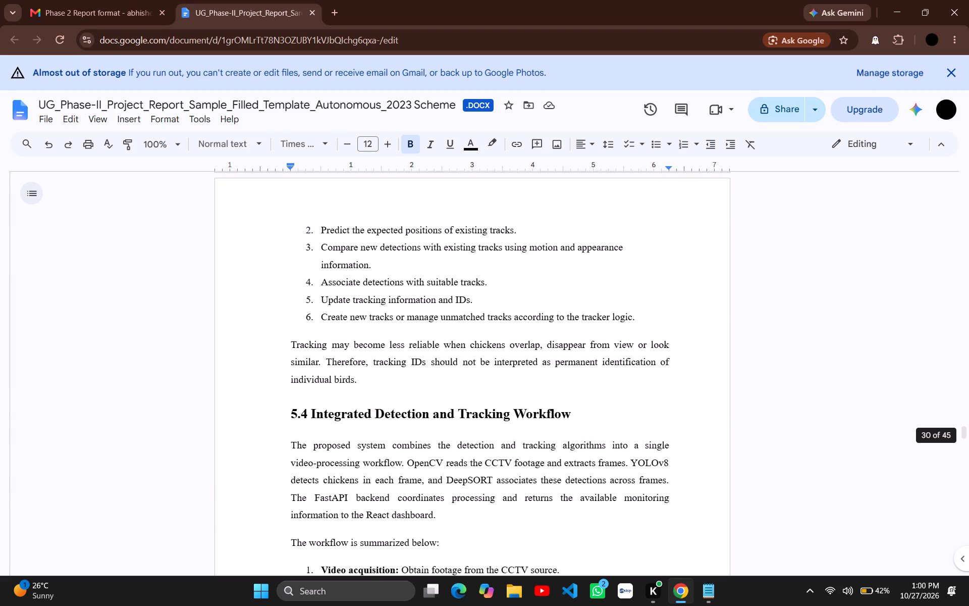
scroll(476, 413, down, 6)
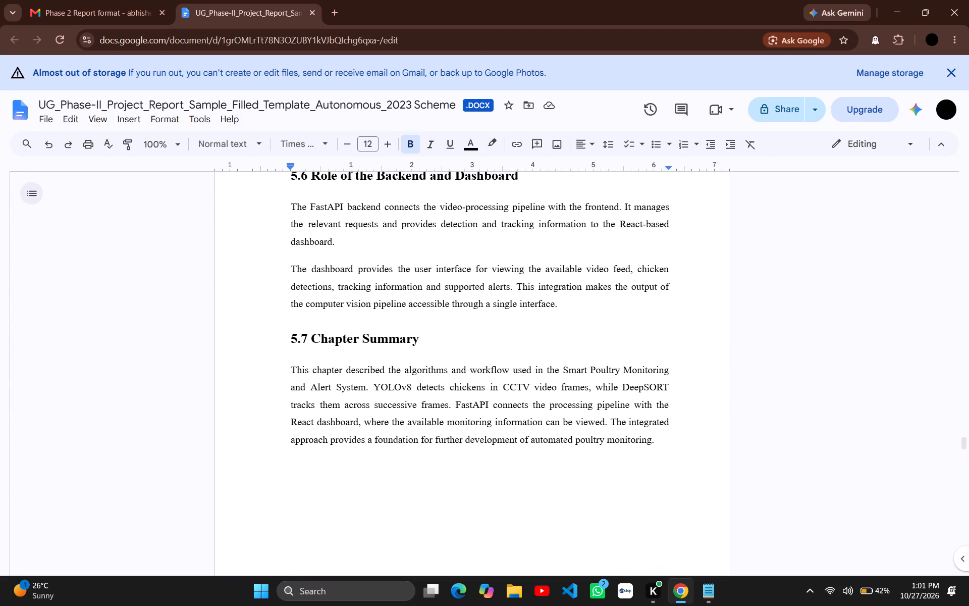
scroll(476, 413, down, 2)
Examine Chapter 6's implementation modules and the page layout around section 6.3 Data Flow Design and Fig. 6.1.
scroll(476, 413, down, 1)
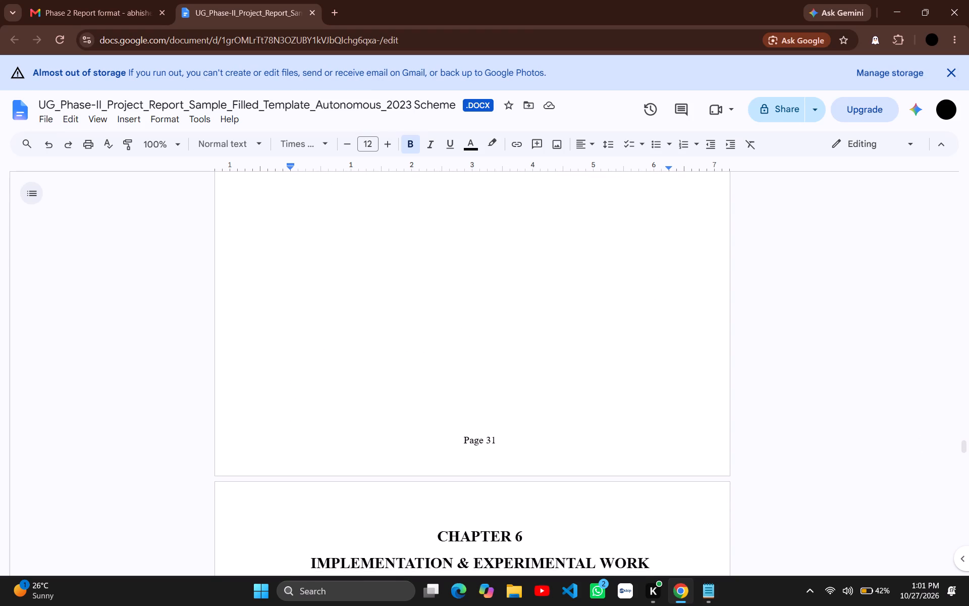
scroll(476, 413, down, 3)
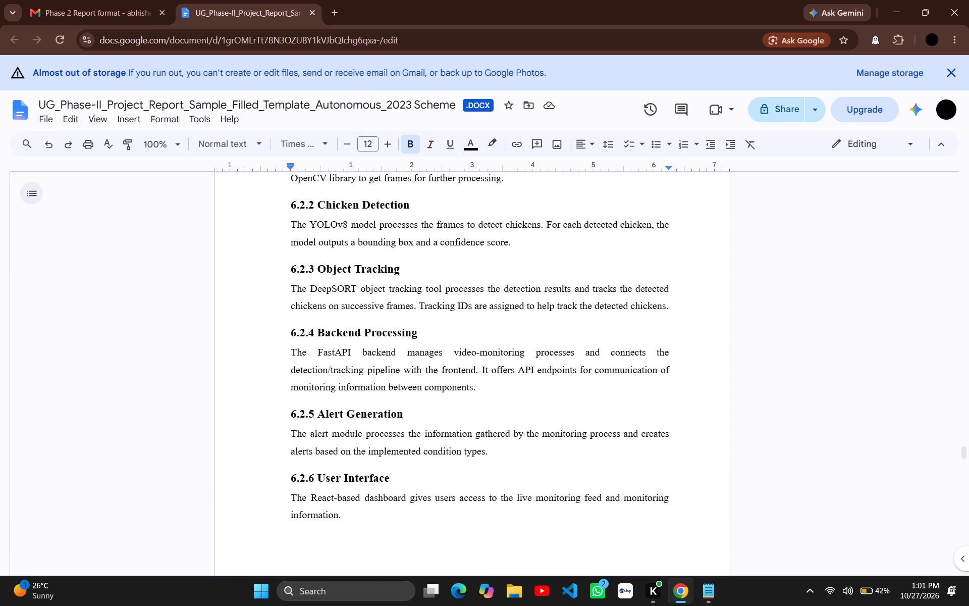
scroll(476, 413, down, 3)
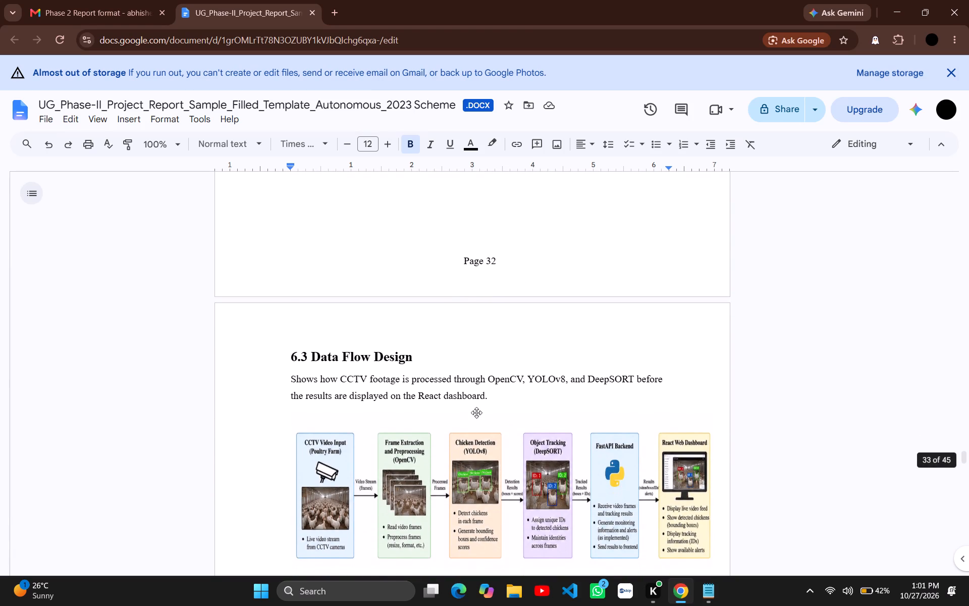
scroll(476, 413, down, 2)
scroll(476, 413, up, 2)
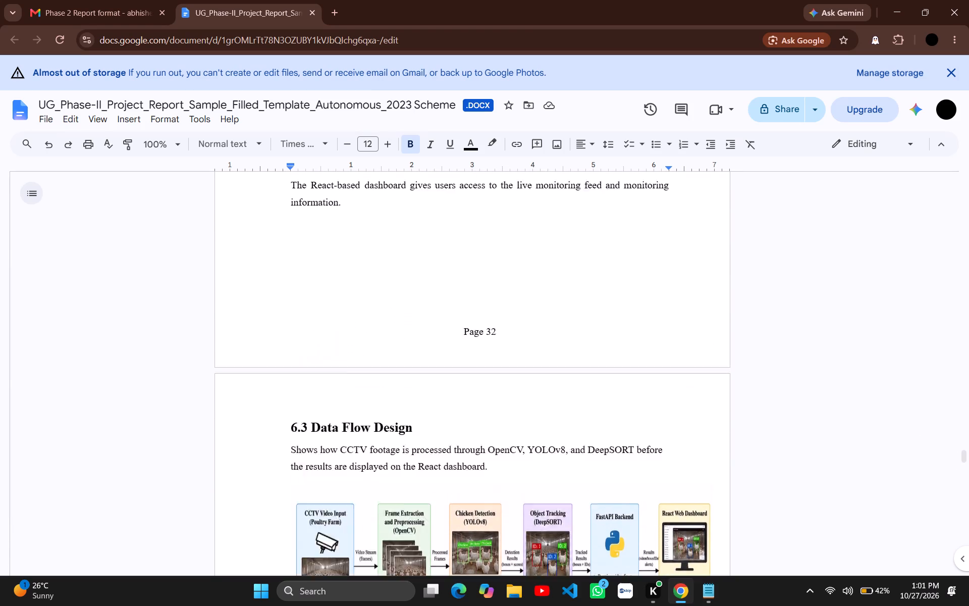
scroll(476, 413, up, 1)
scroll(476, 413, down, 3)
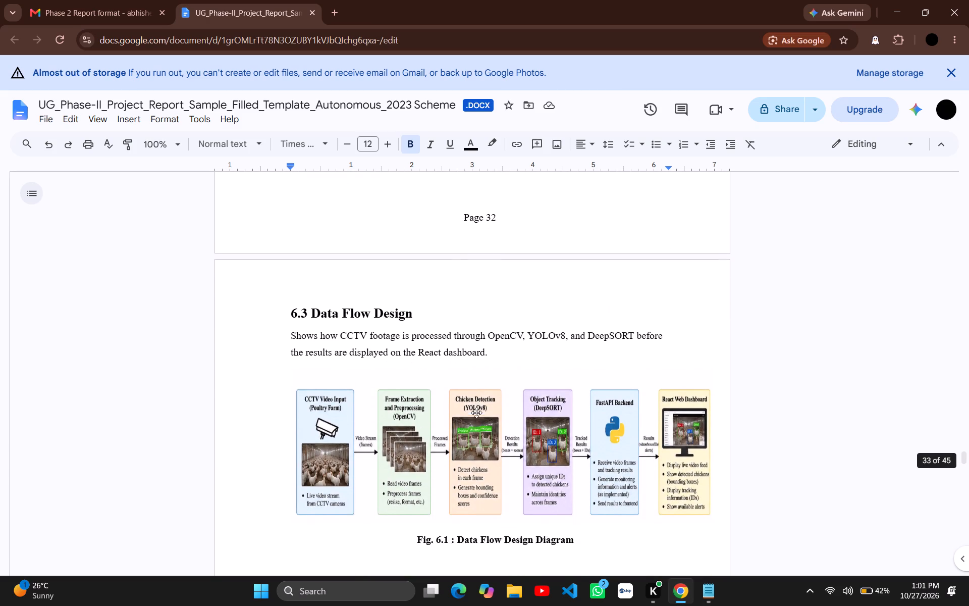
Review sections 6.3 to 6.5, checking the data flow, sequence and use case diagrams with their captions and page layout.
scroll(476, 413, down, 3)
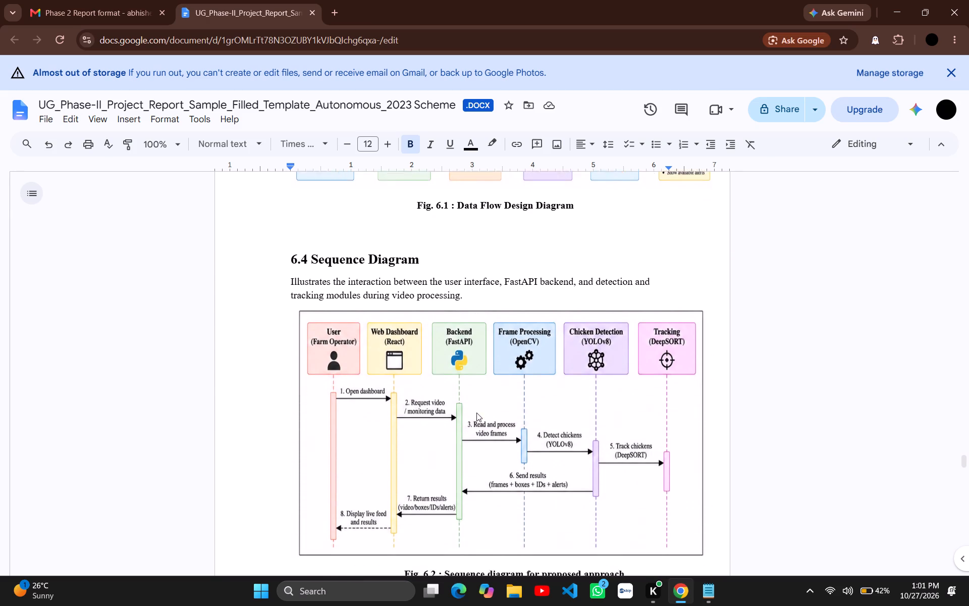
scroll(476, 413, down, 1)
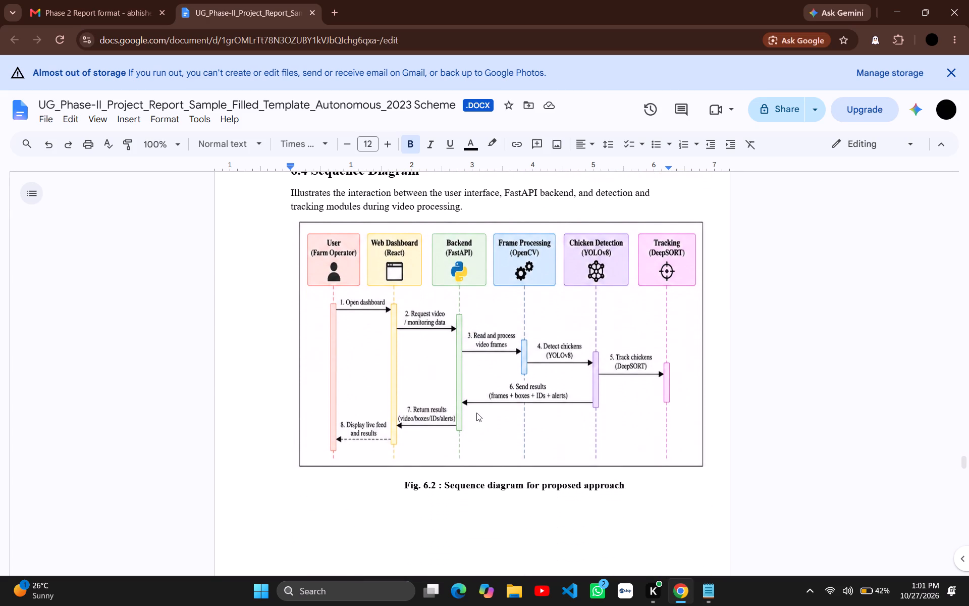
scroll(476, 413, down, 3)
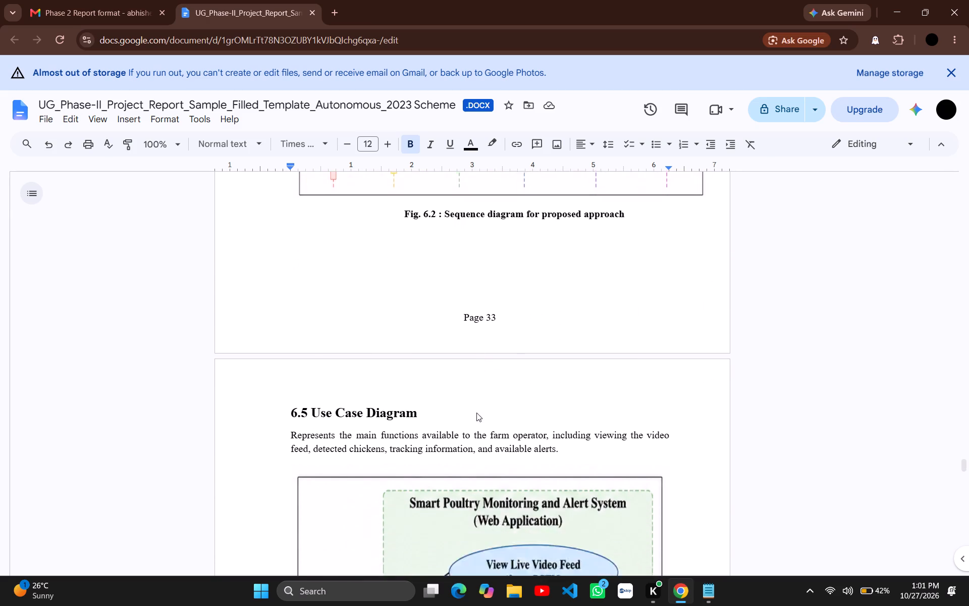
scroll(476, 413, down, 4)
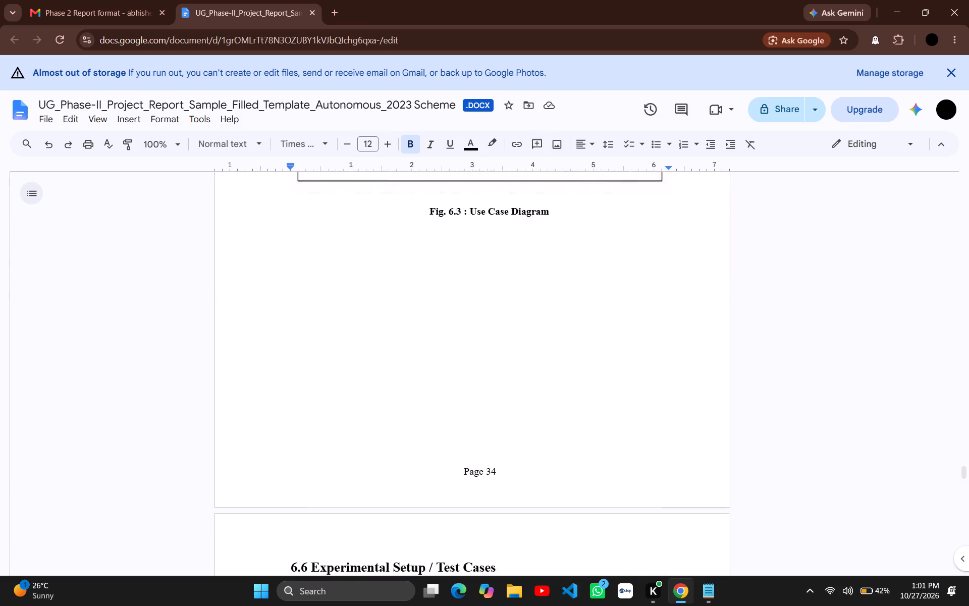
Review section 6.6 Experimental Setup / Test Cases, checking Table 6.1 and how it continues across the page break.
scroll(476, 413, down, 3)
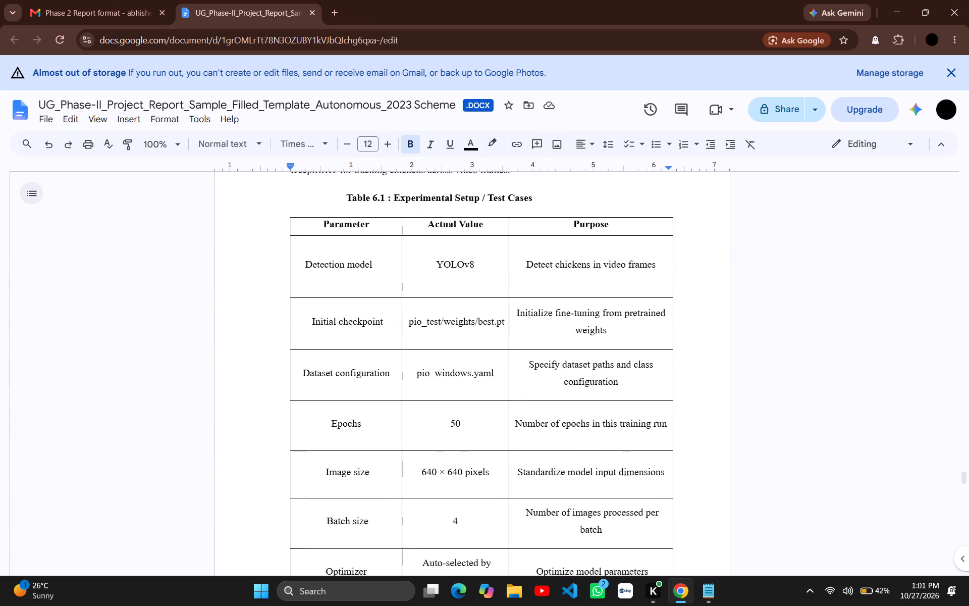
scroll(476, 413, up, 1)
scroll(476, 413, right, 1)
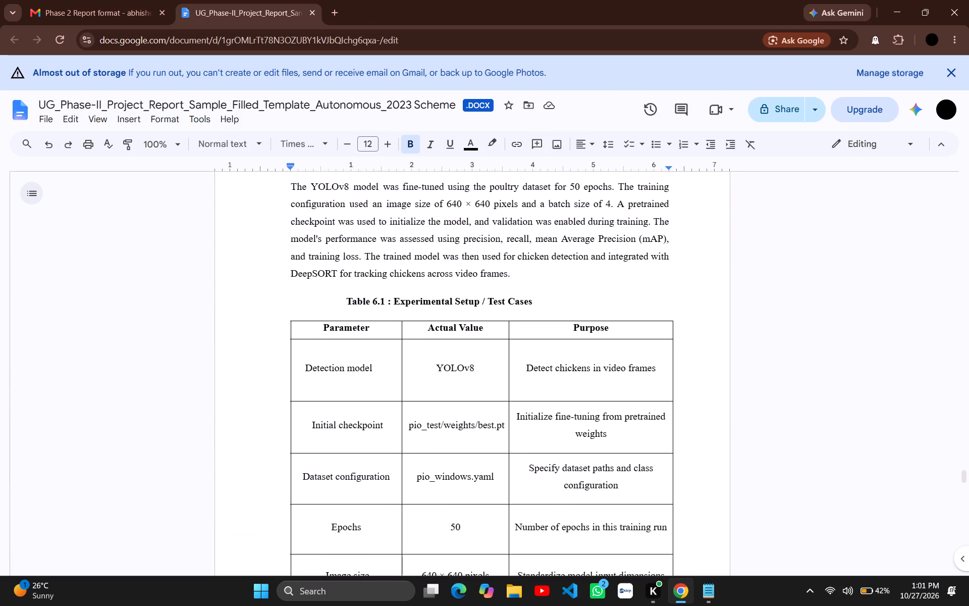
scroll(476, 413, right, 1)
scroll(476, 413, down, 2)
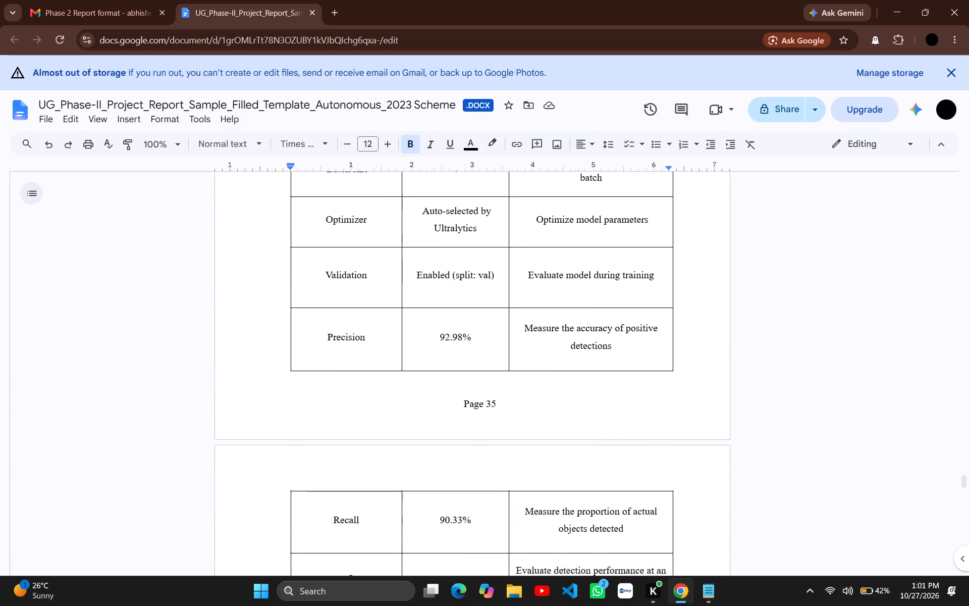
scroll(476, 413, down, 3)
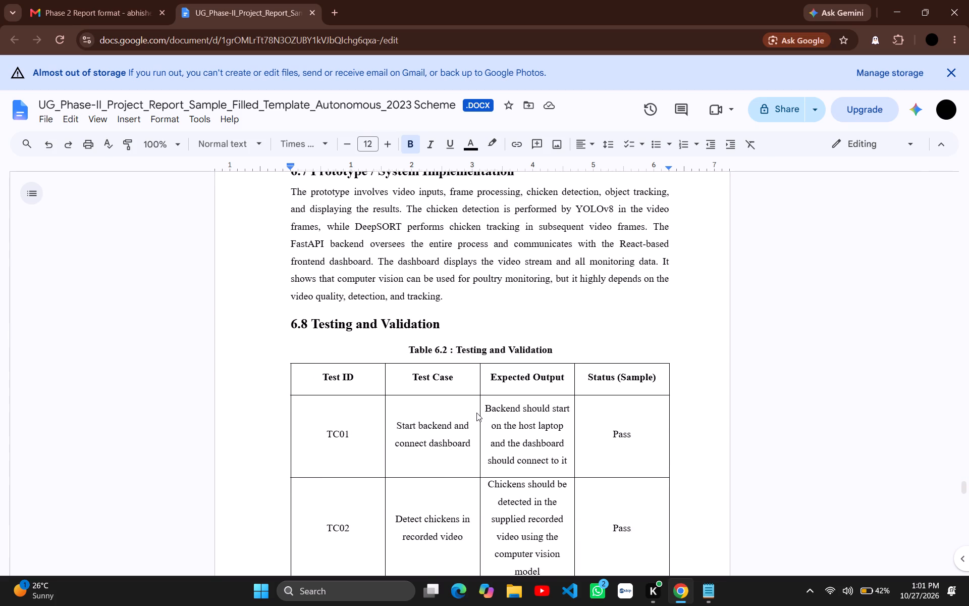
Review section 6.7 Prototype / System Implementation and all test cases of Table 6.2 in section 6.8 Testing and Validation.
scroll(476, 413, up, 2)
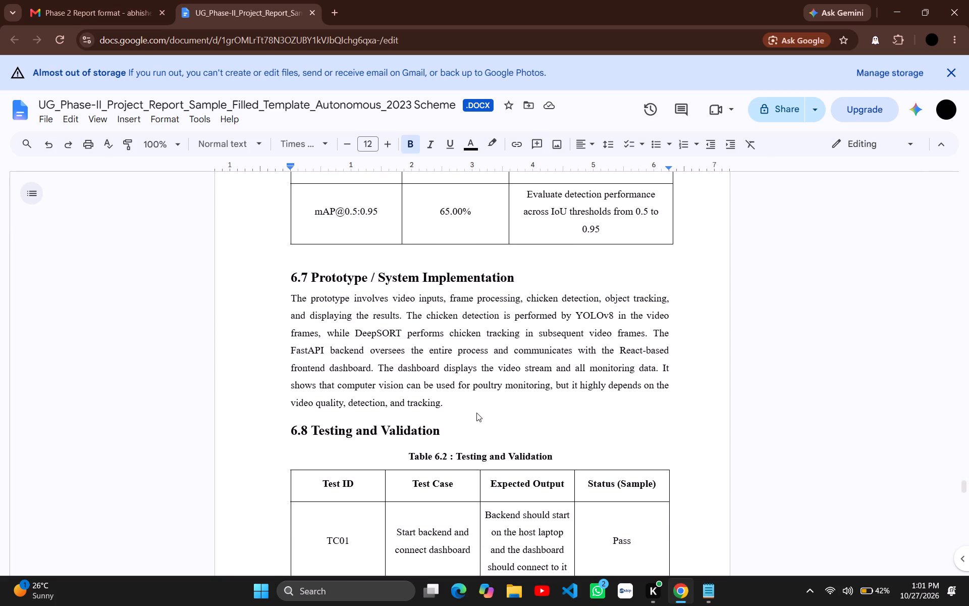
scroll(476, 413, down, 1)
scroll(476, 413, up, 1)
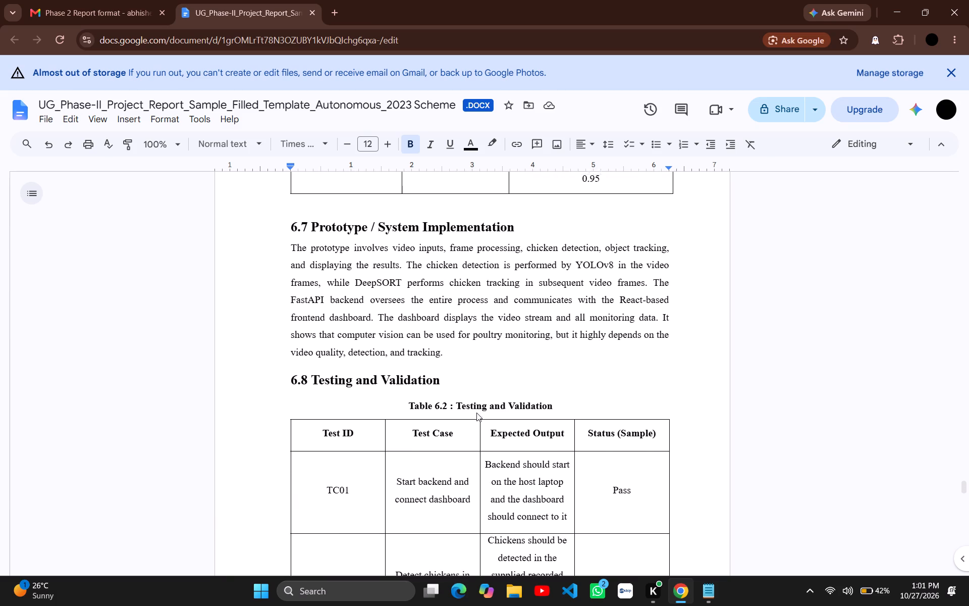
scroll(476, 413, down, 1)
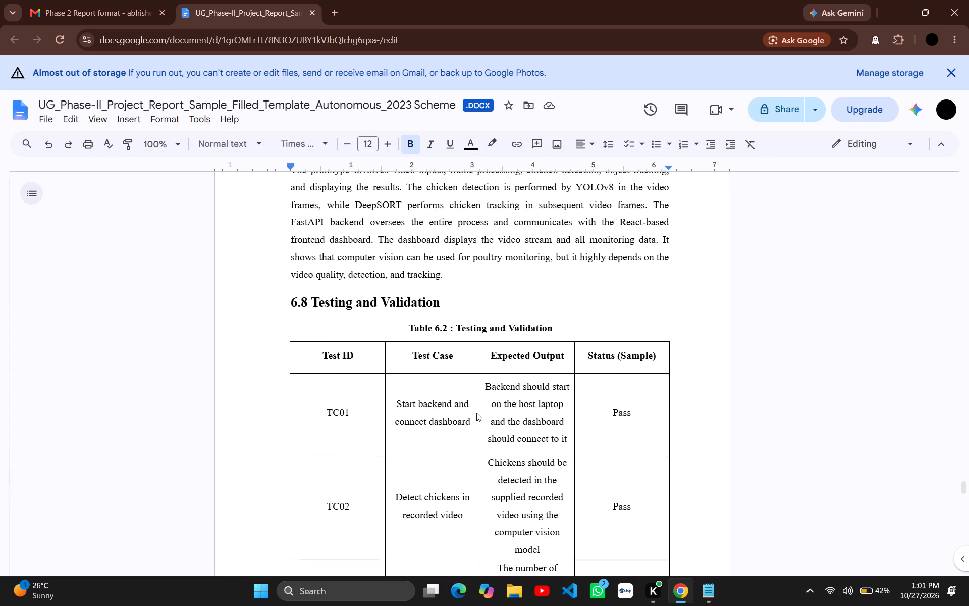
scroll(476, 413, down, 3)
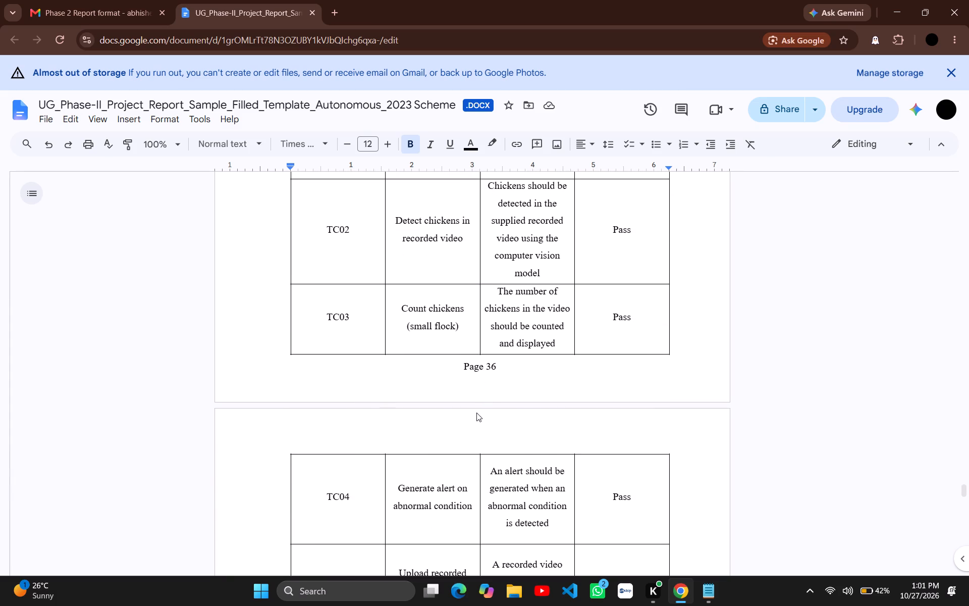
scroll(476, 413, down, 3)
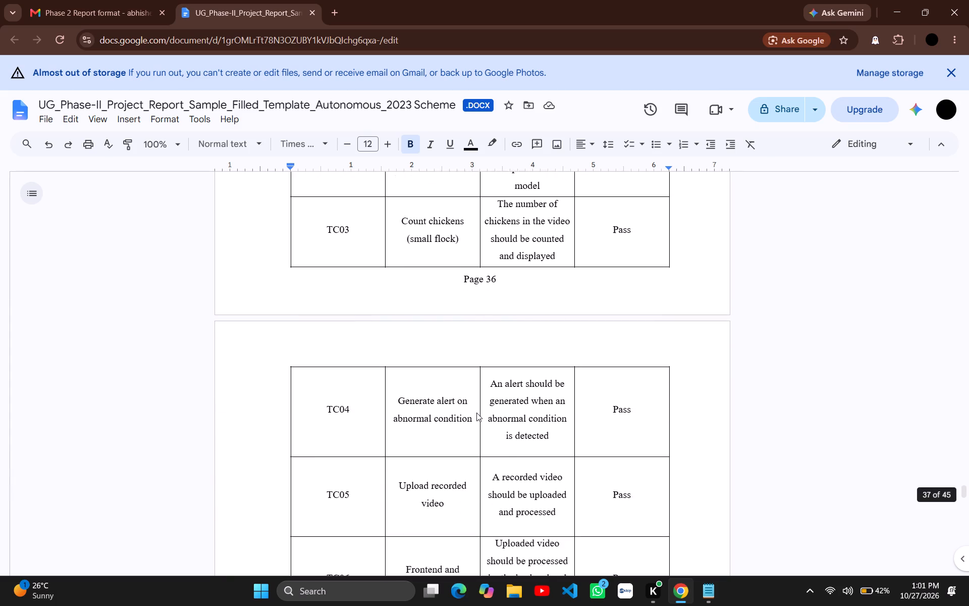
scroll(476, 413, down, 3)
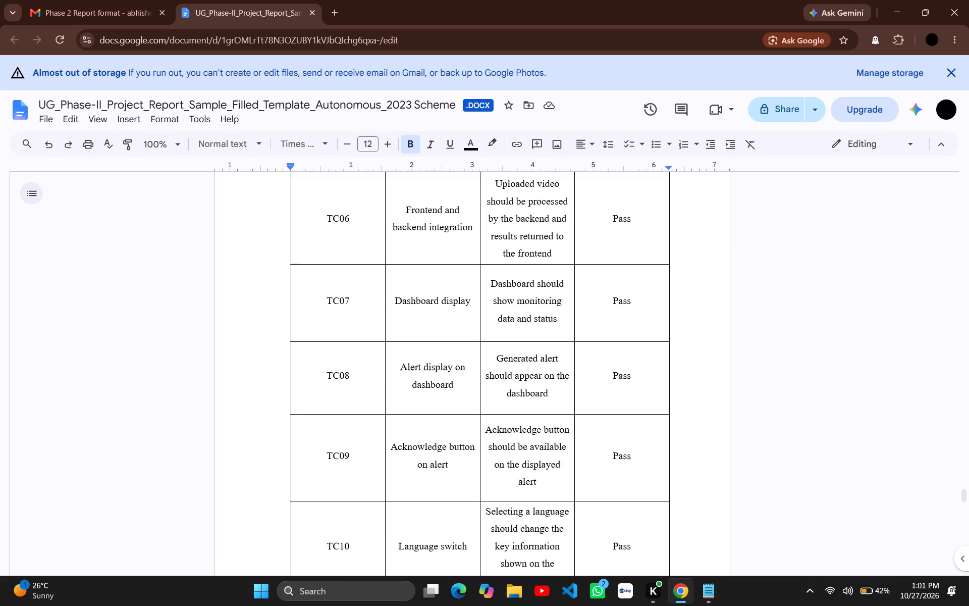
scroll(476, 413, down, 4)
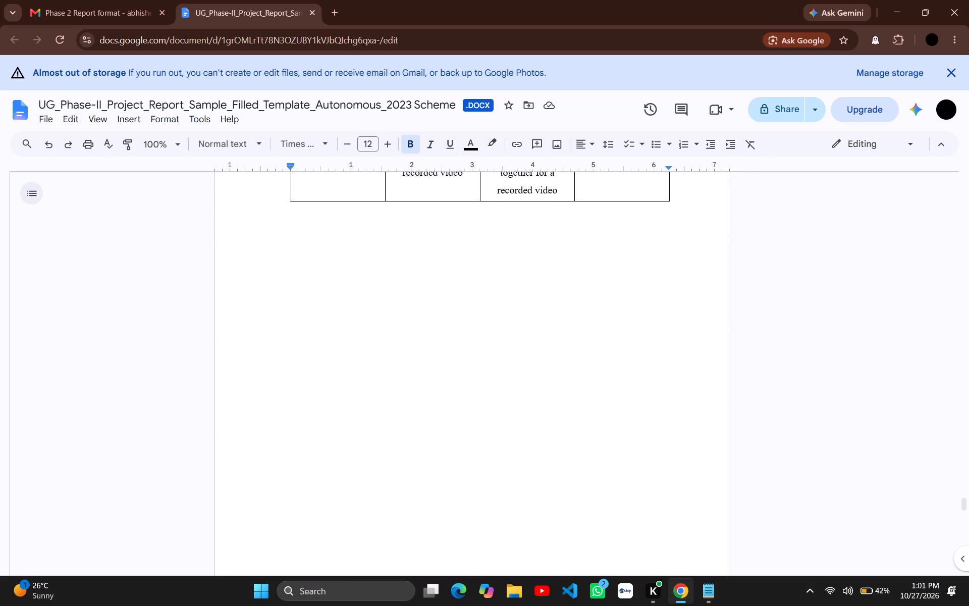
Review Chapter 7 Results, Analysis and Discussion, including Table 7.1, the F1-score formula and the Analysis section.
scroll(476, 413, down, 2)
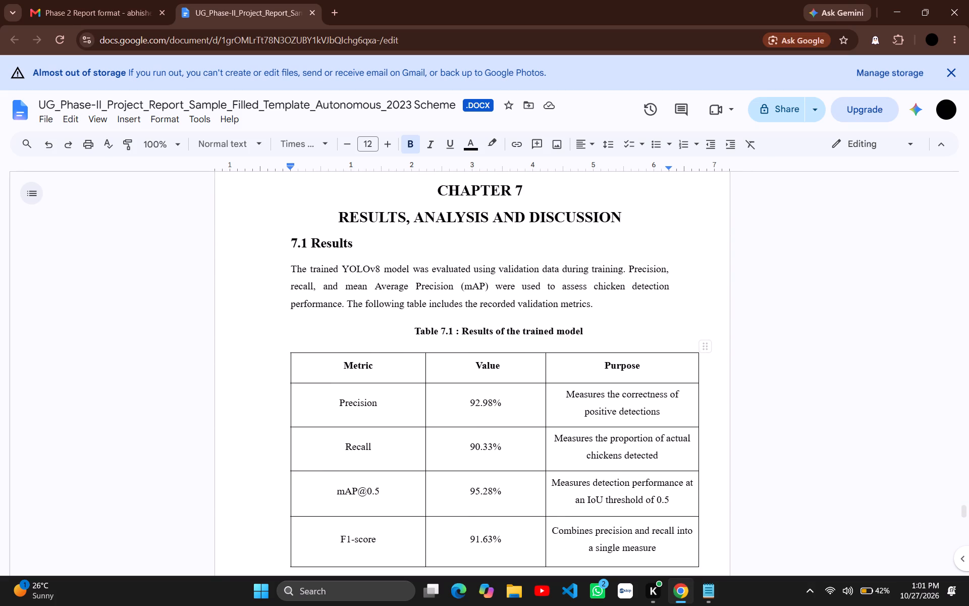
scroll(476, 413, down, 1)
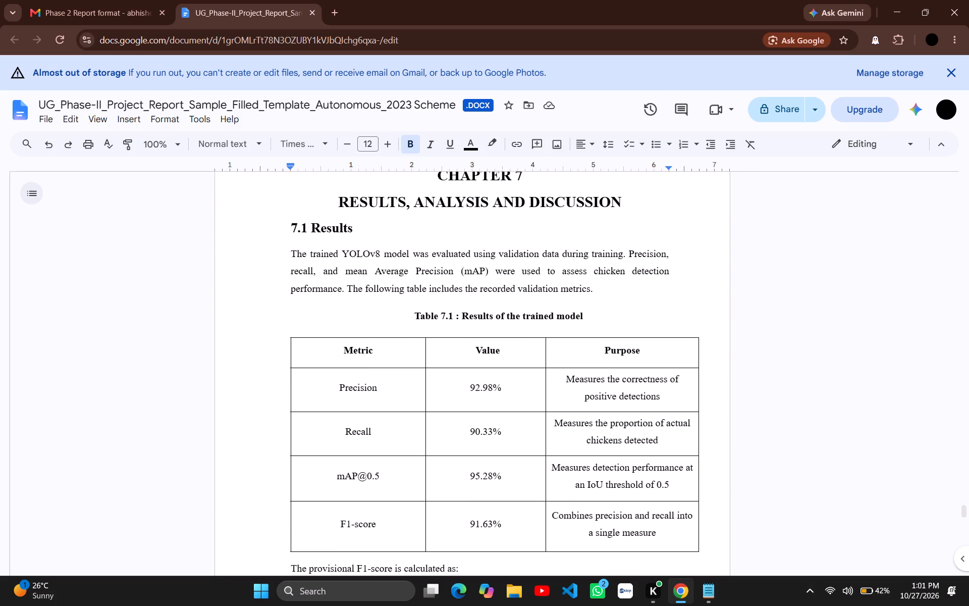
scroll(476, 413, down, 4)
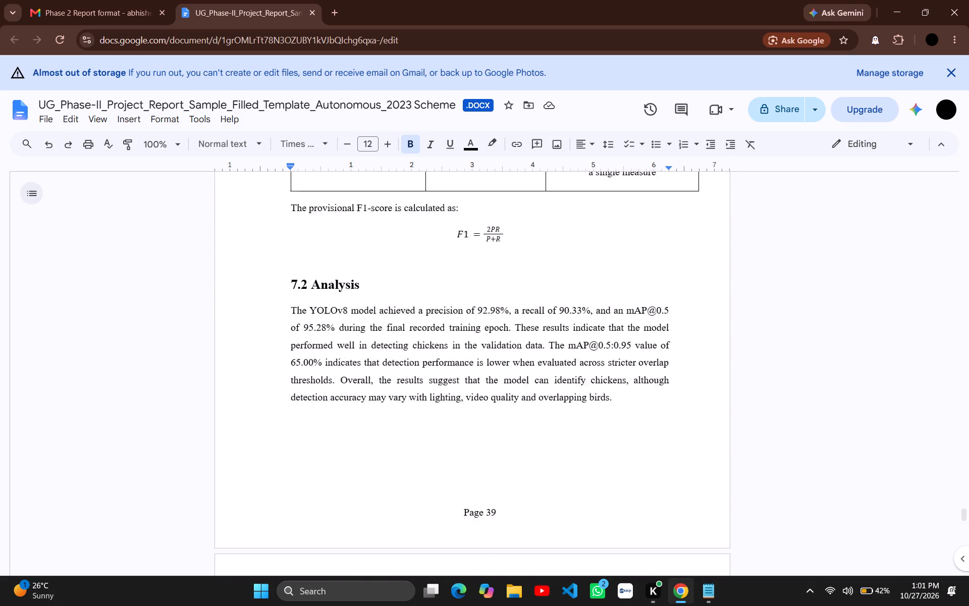
scroll(476, 413, down, 4)
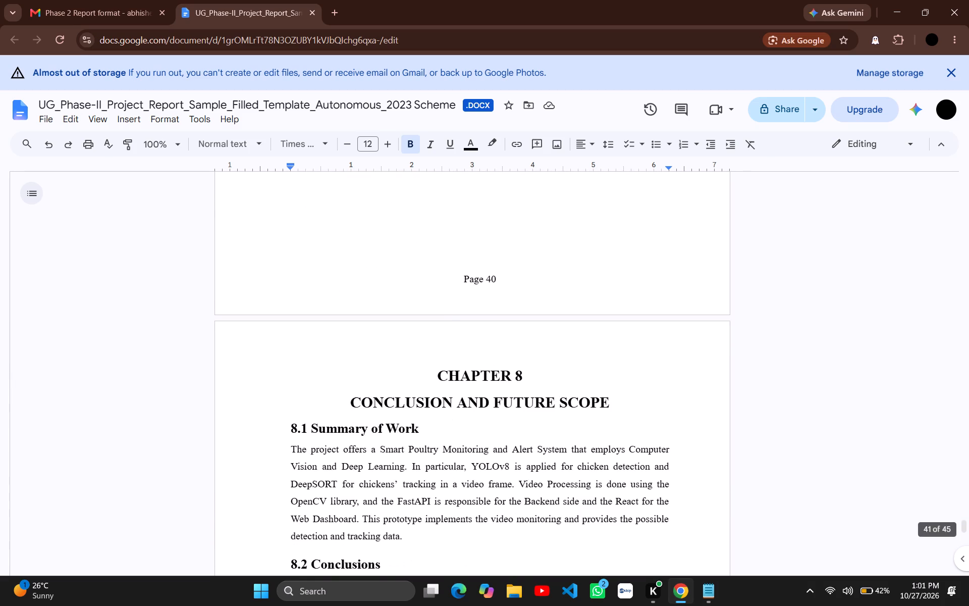
Review Chapter 8 Conclusion and Future Scope through its Limitations section, rechecking the end of Chapter 7 along the way.
scroll(476, 413, down, 1)
scroll(476, 413, up, 2)
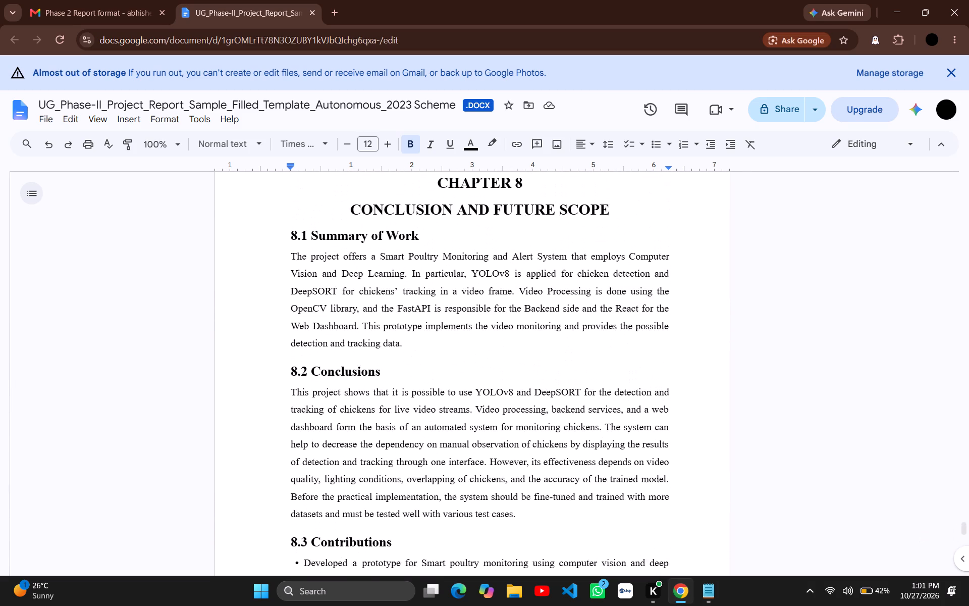
scroll(476, 413, up, 1)
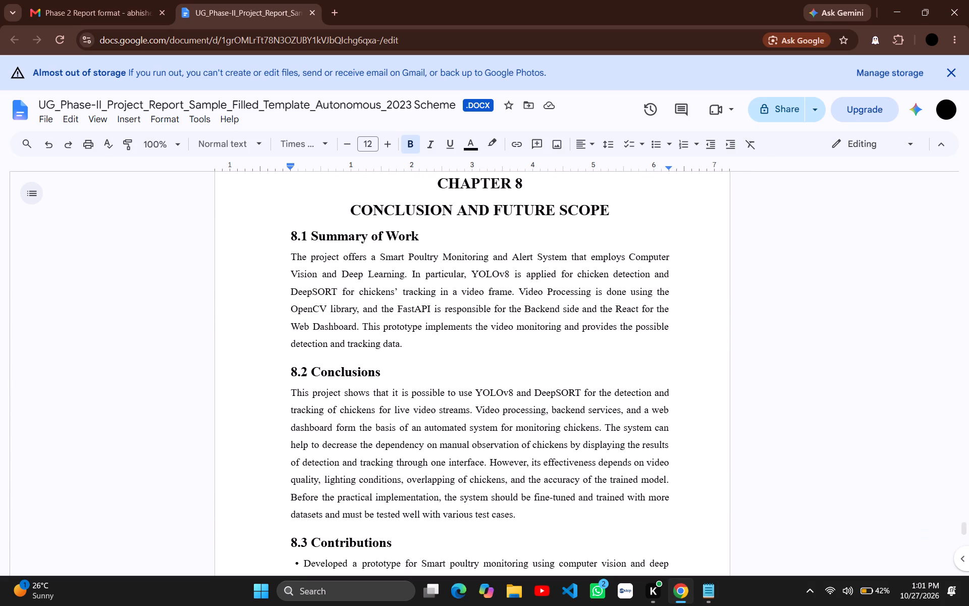
scroll(476, 413, down, 3)
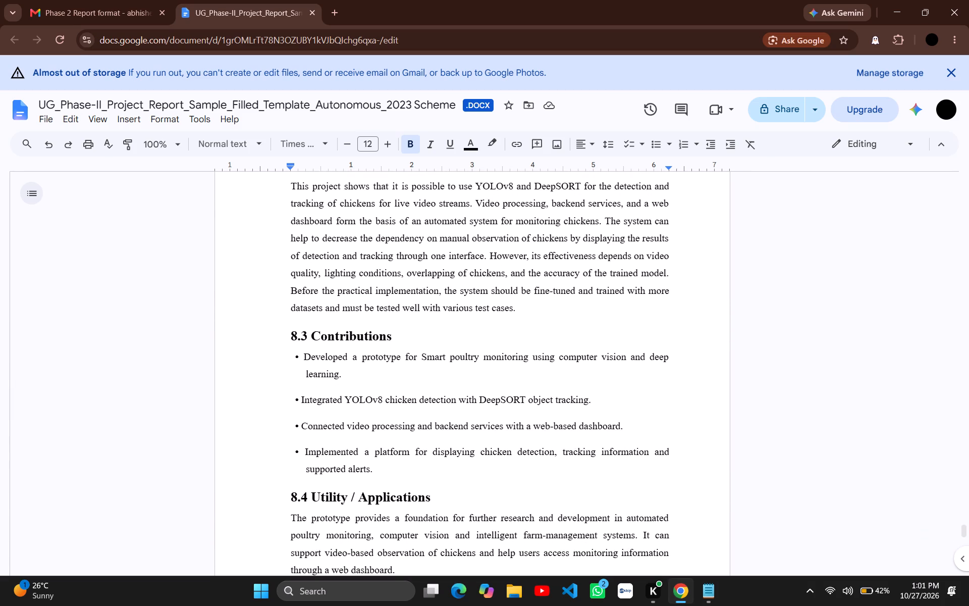
scroll(476, 413, up, 1)
scroll(476, 413, down, 2)
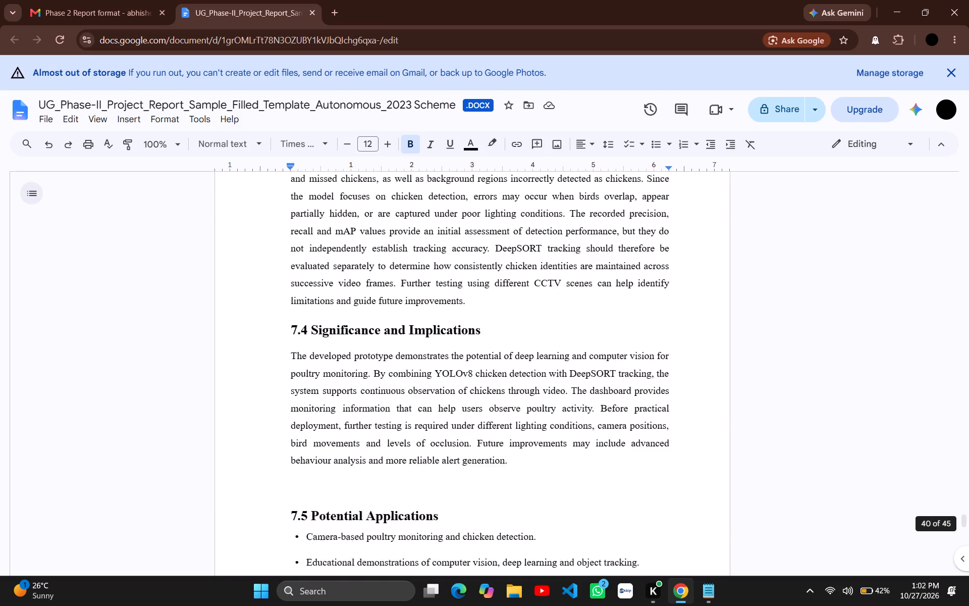
scroll(476, 413, down, 3)
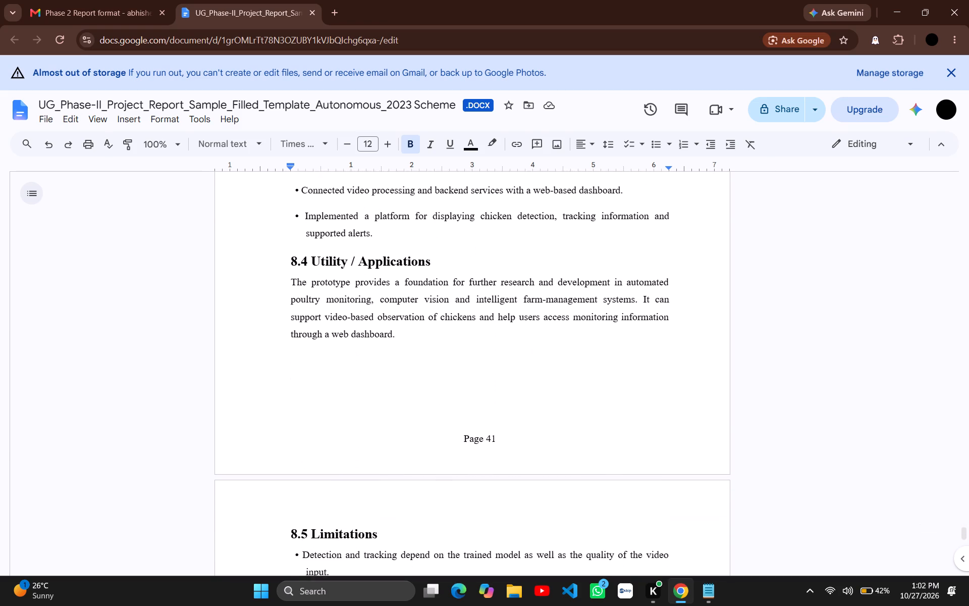
scroll(476, 413, down, 3)
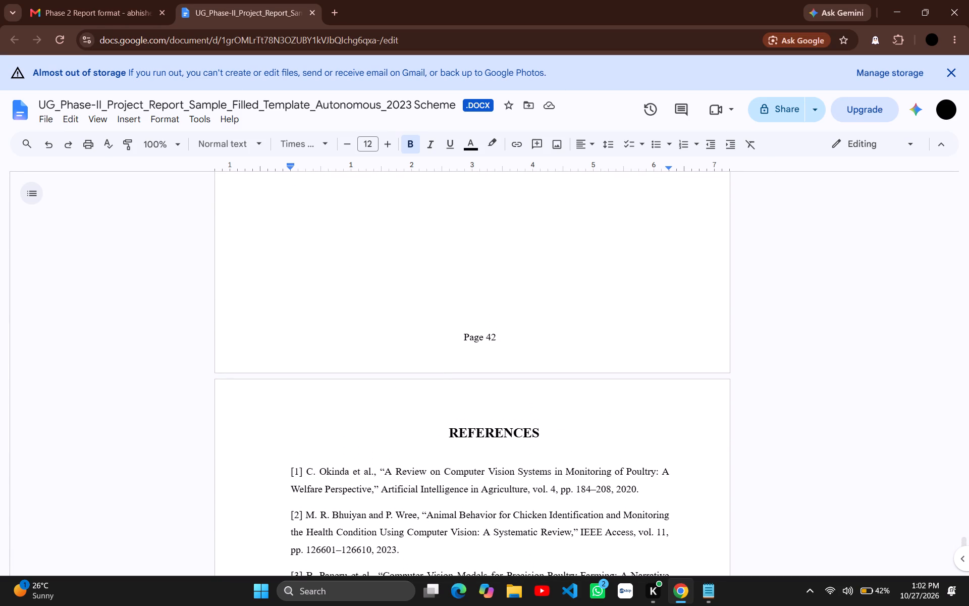
Check the References heading's formatting and review the reference list through to the report's last page.
click(482, 432)
scroll(520, 442, down, 1)
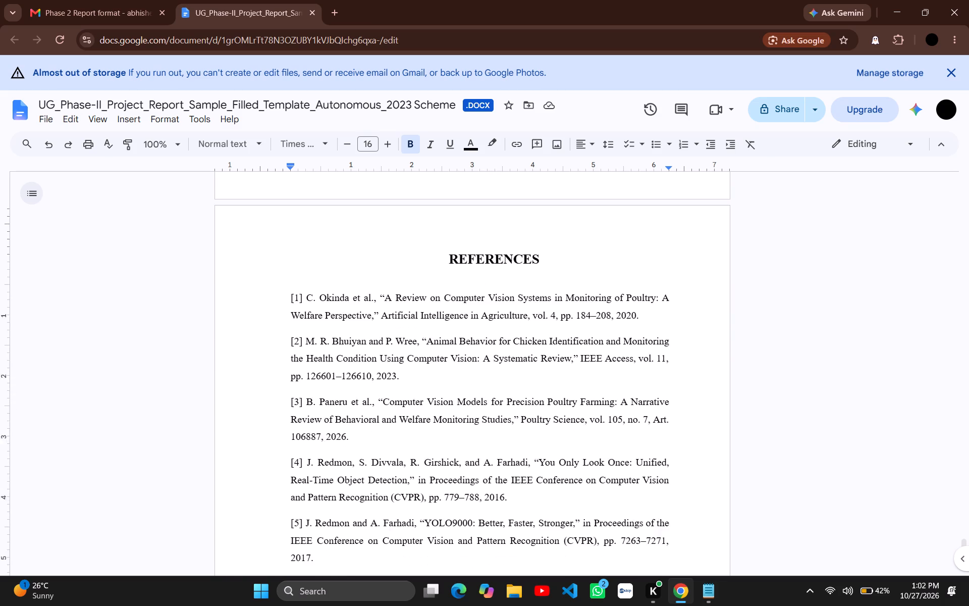
scroll(520, 442, down, 6)
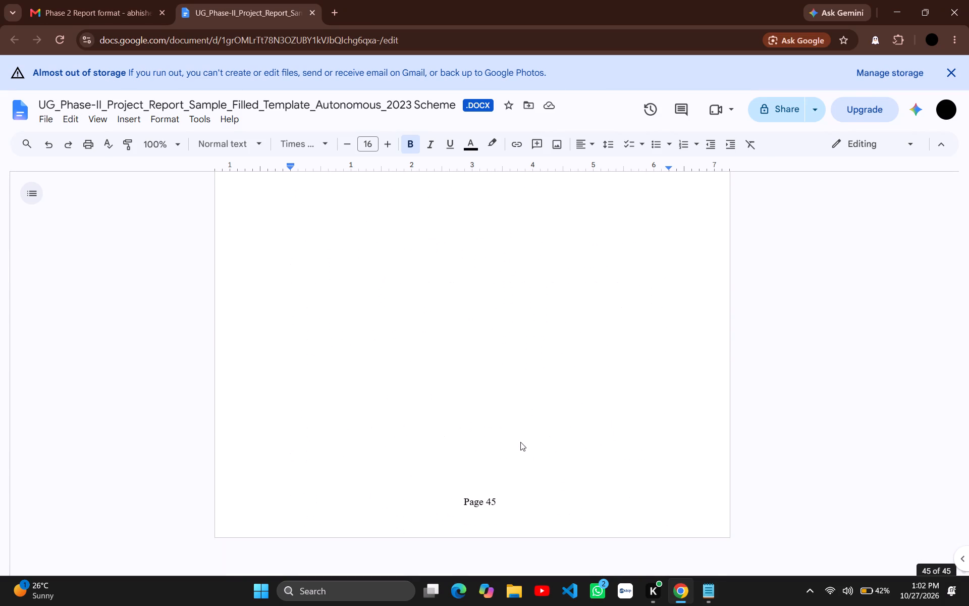
scroll(520, 442, down, 1)
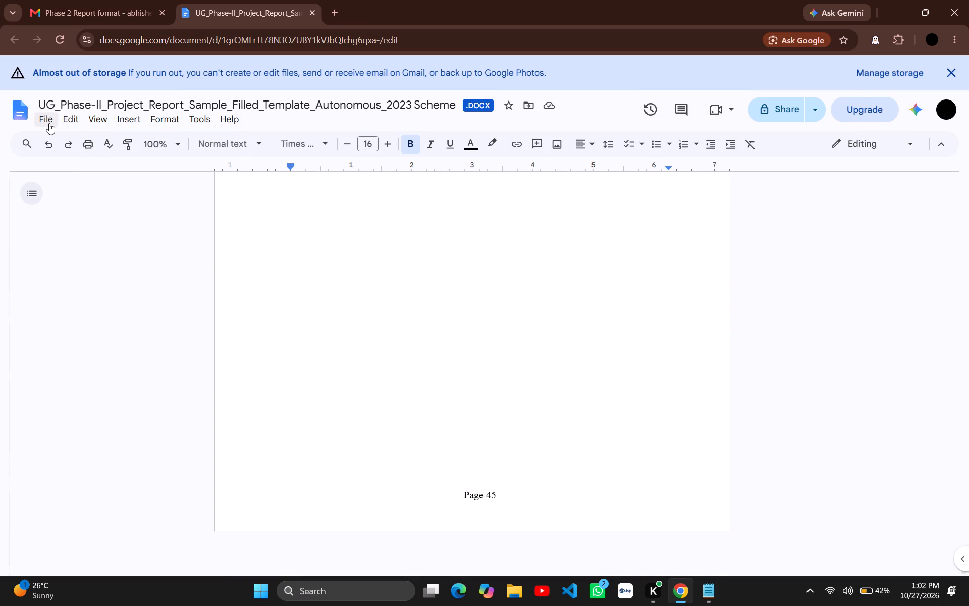
Download the report as a Microsoft Word (.docx) file.
click(49, 123)
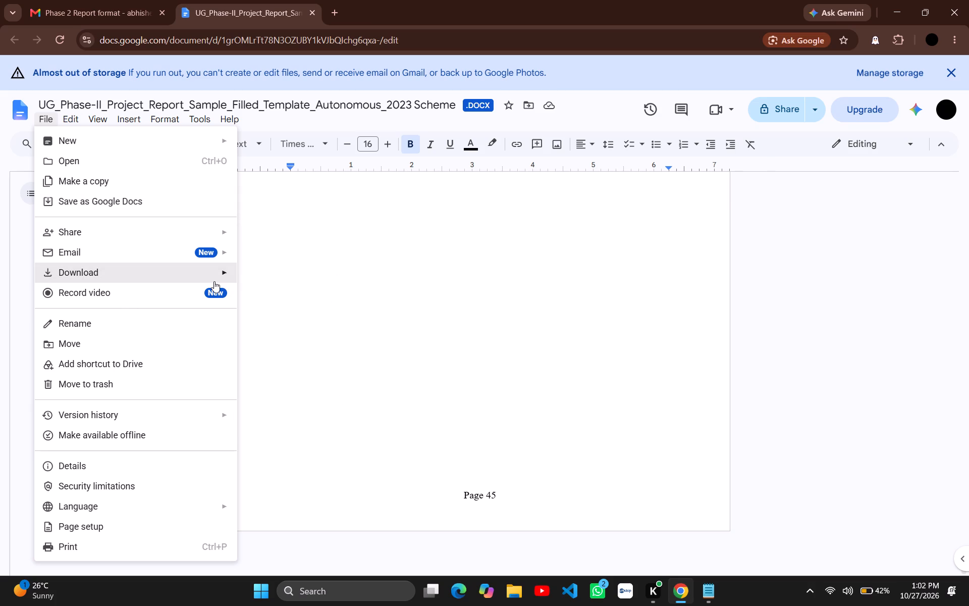
click(252, 278)
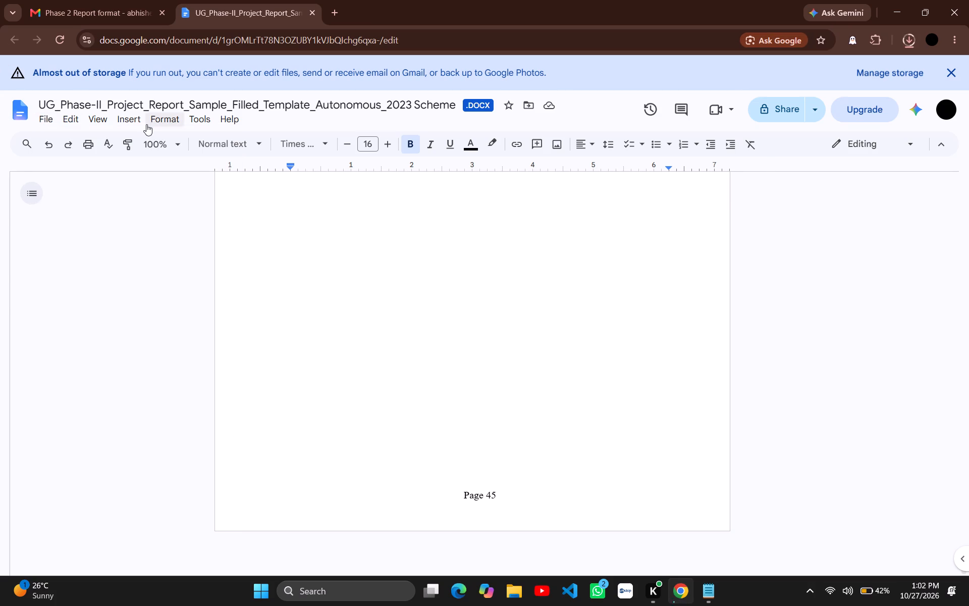
Download the report as a PDF document.
click(53, 117)
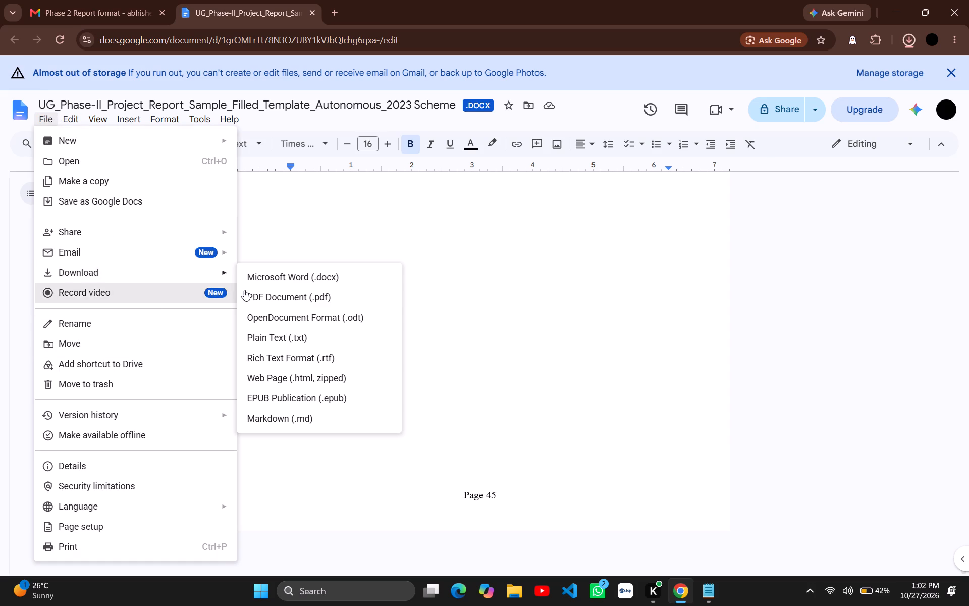
click(267, 292)
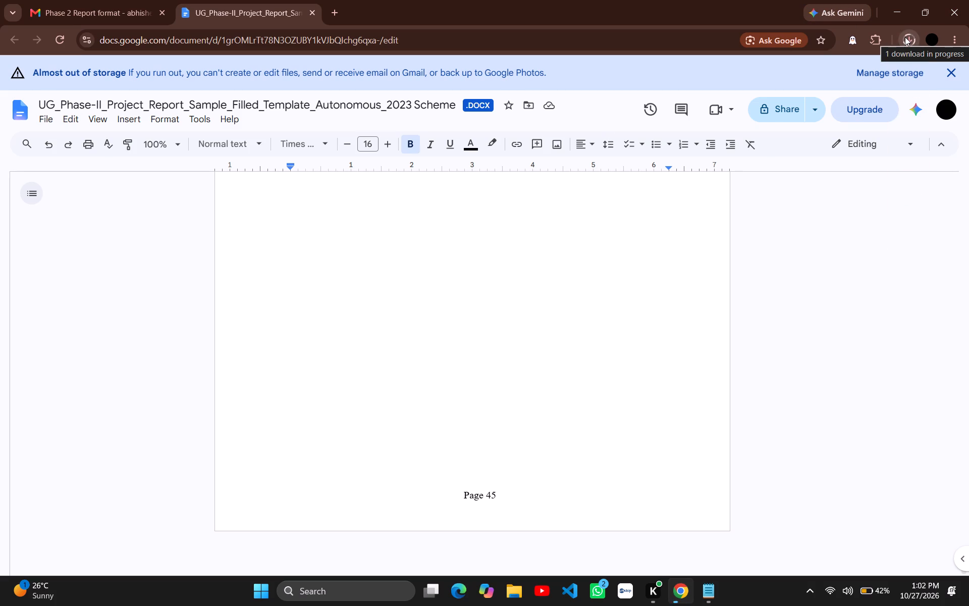
Show the newly downloaded report PDF in its Downloads folder.
click(905, 37)
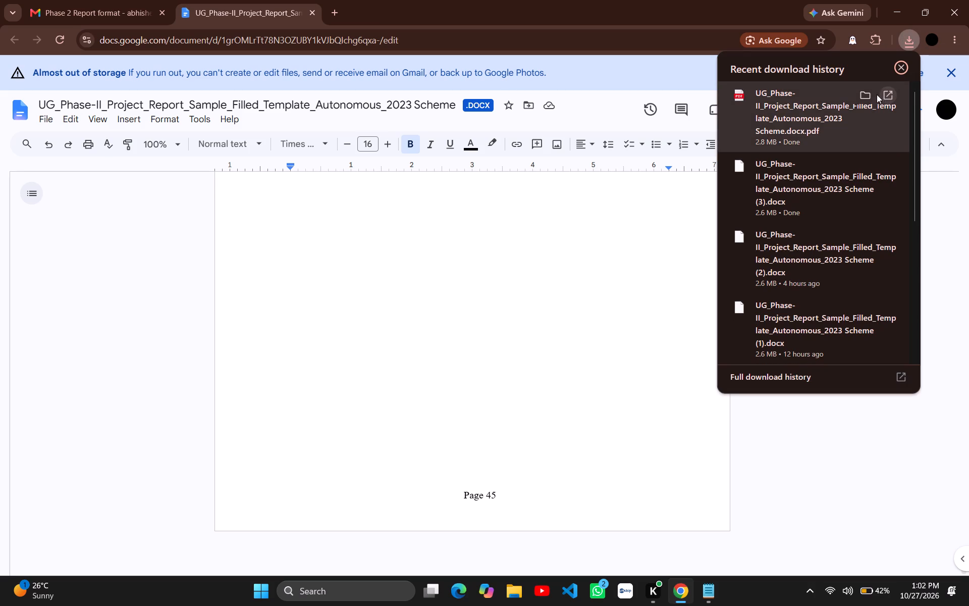
click(870, 93)
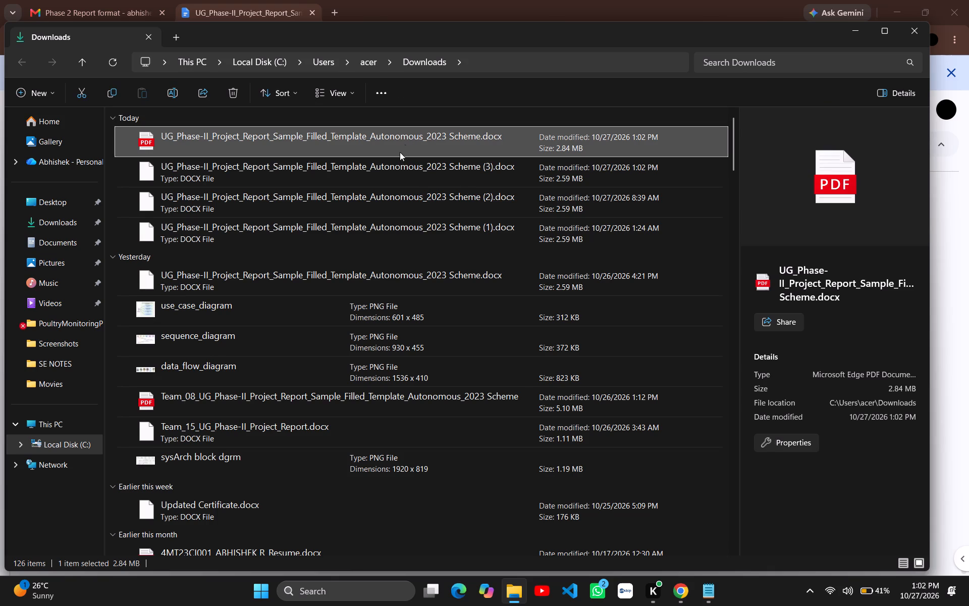
Rename the most recently downloaded report DOCX, the copy numbered (3), as Team-15_Report.docx.
click(339, 168)
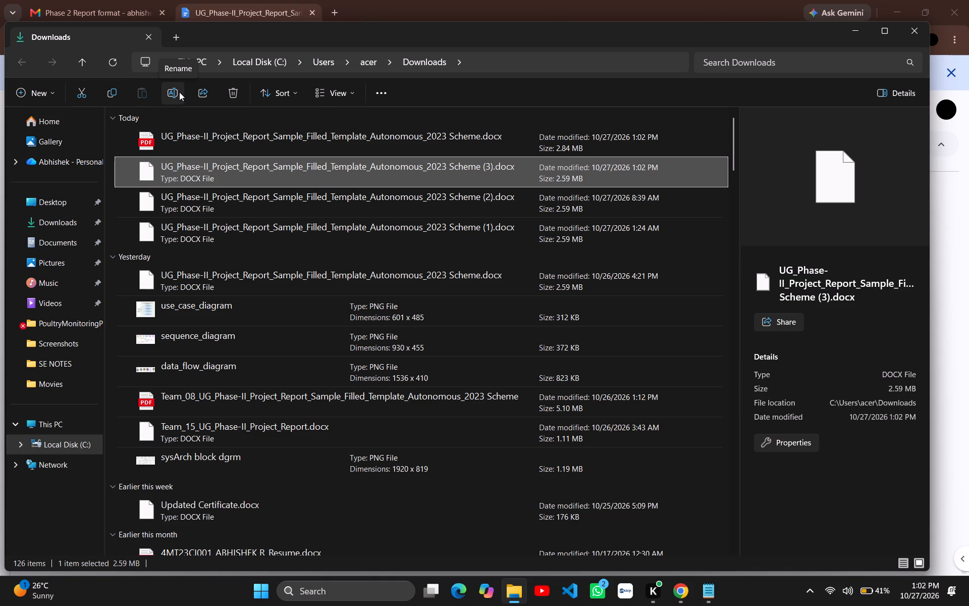
click(179, 92)
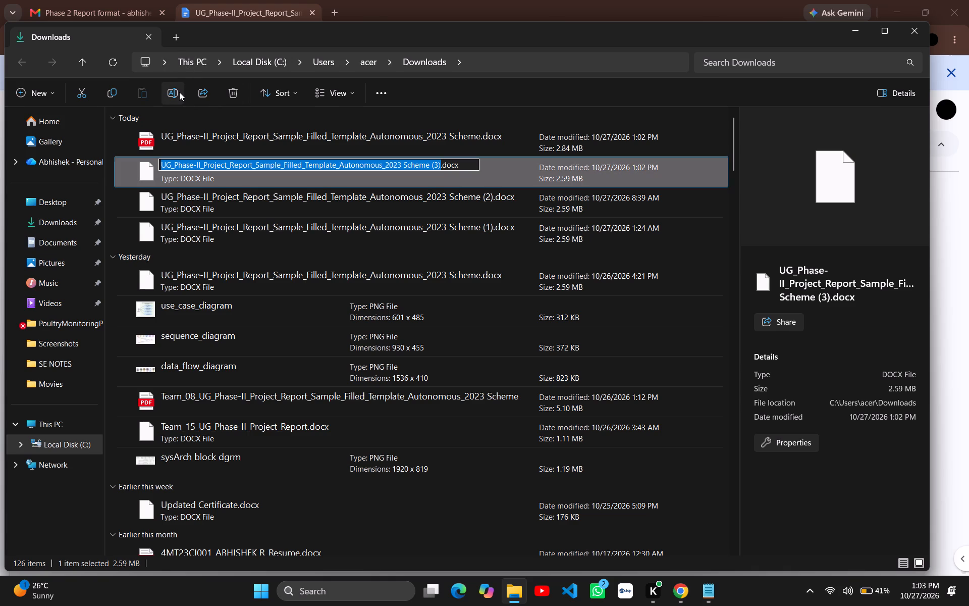
text(Team)
key(minus)
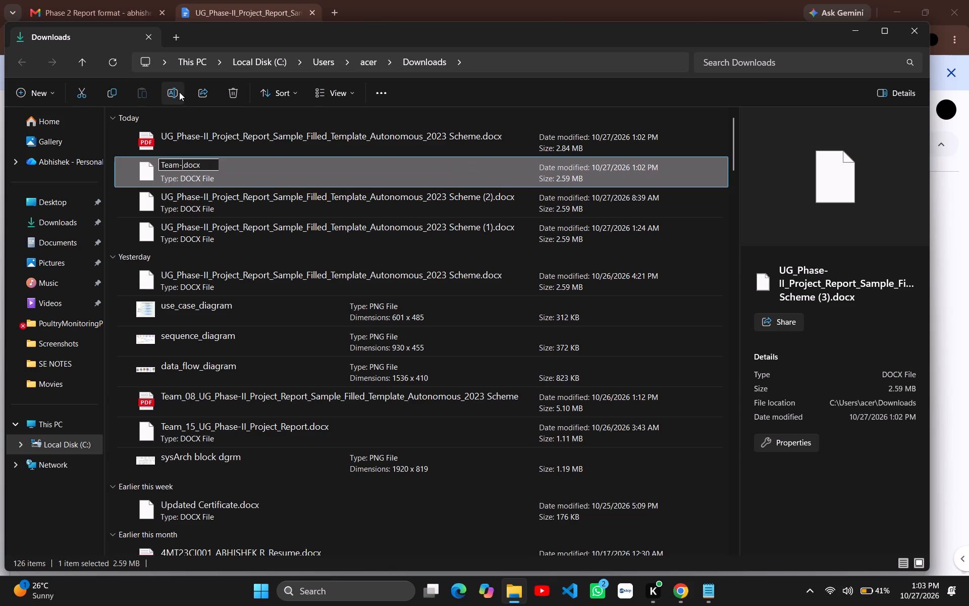
text(15)
key(shift+underscore)
text(Report)
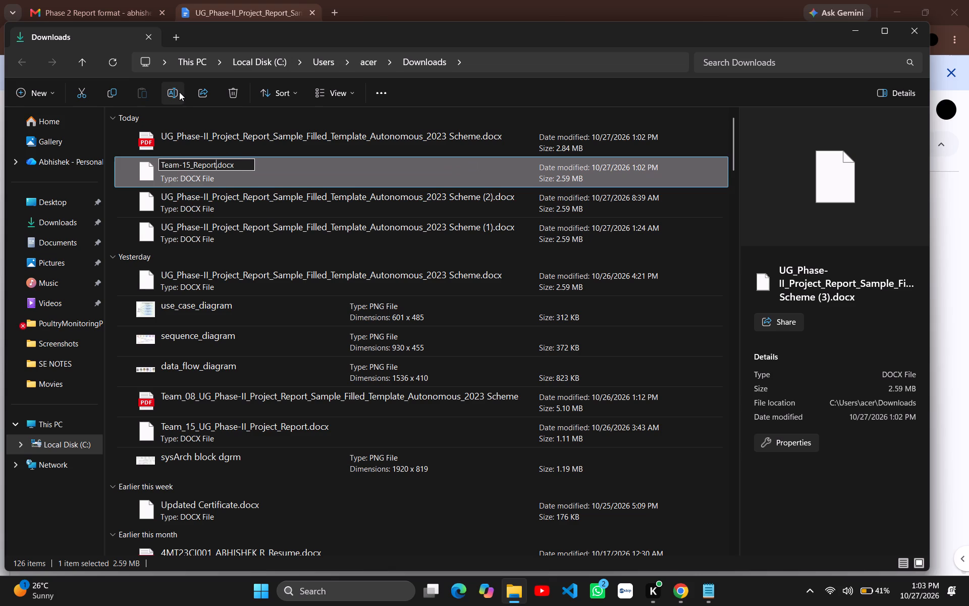
key(Return)
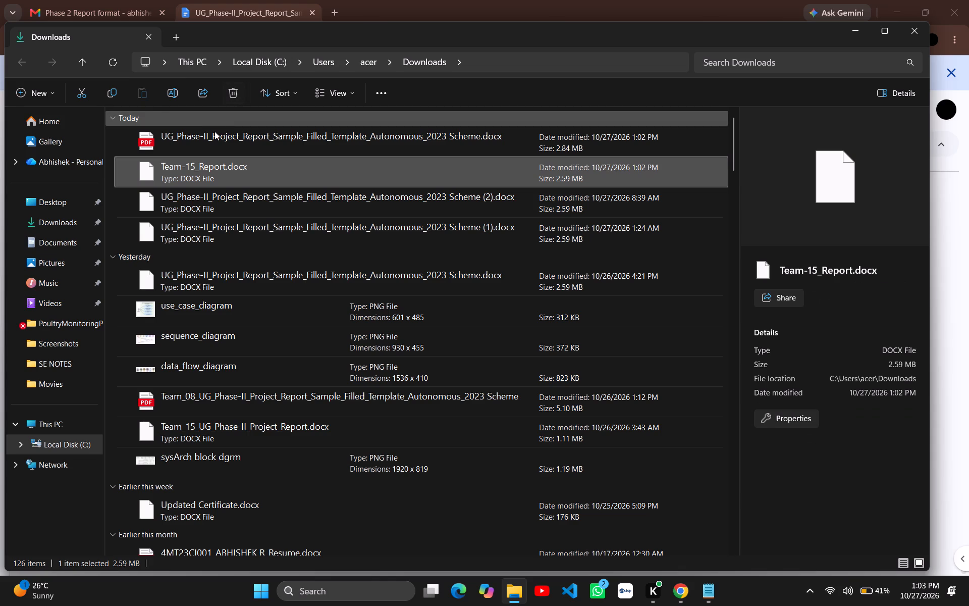
Rename the newly downloaded report PDF as Team-15_Report.
click(183, 144)
click(165, 94)
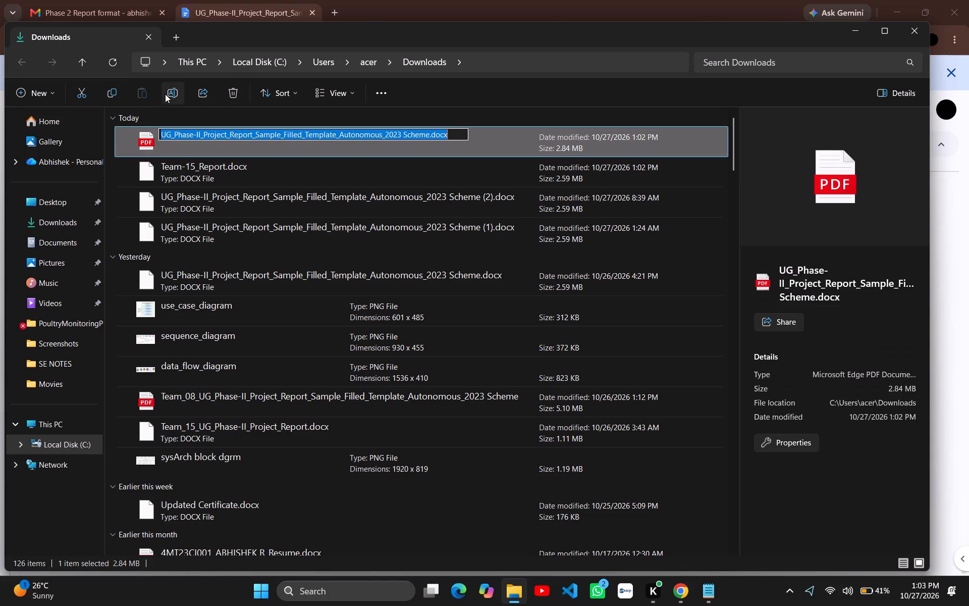
text(Team-2)
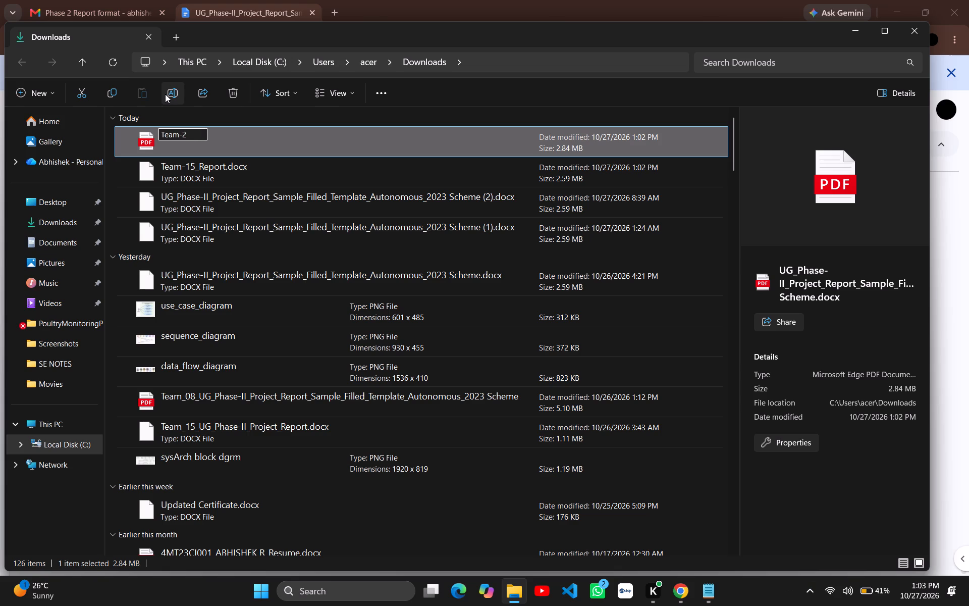
key(BackSpace)
text(15)
key(shift+underscore)
text(Re)
text(port)
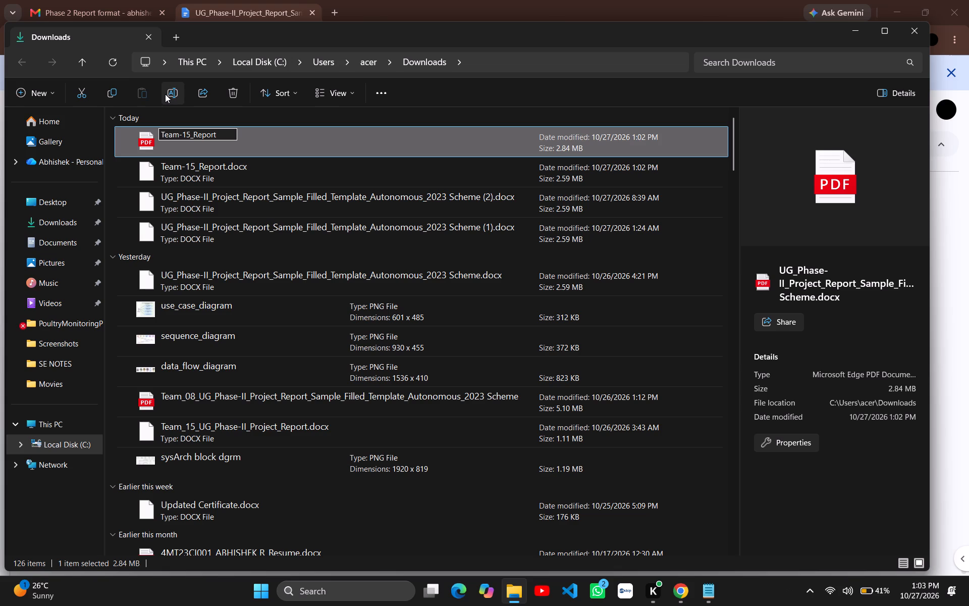
key(Return)
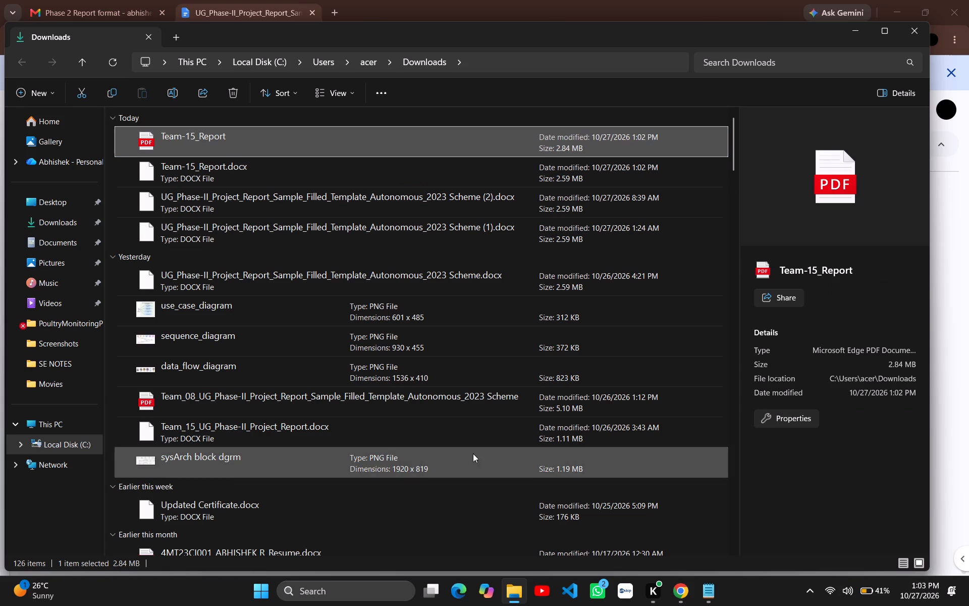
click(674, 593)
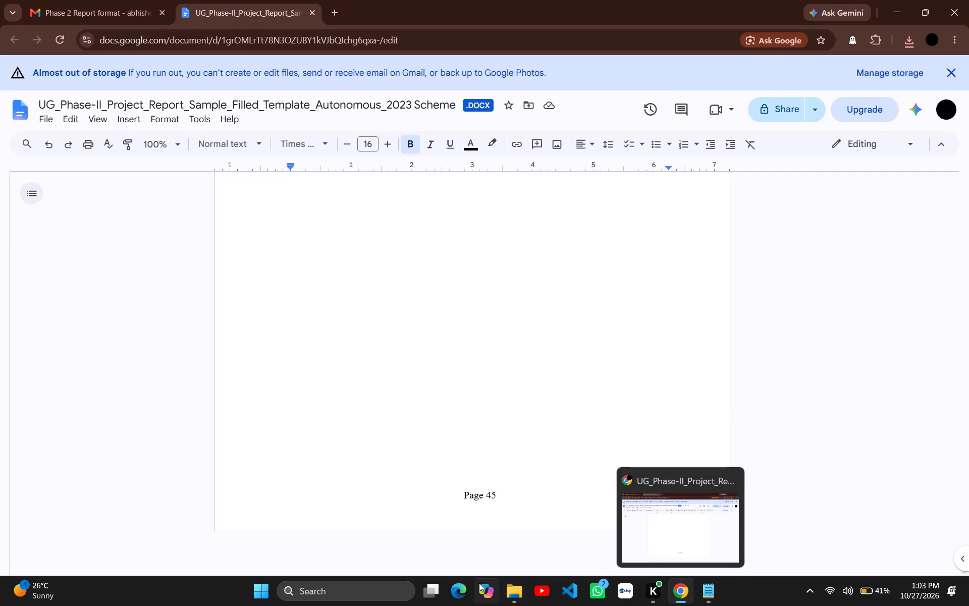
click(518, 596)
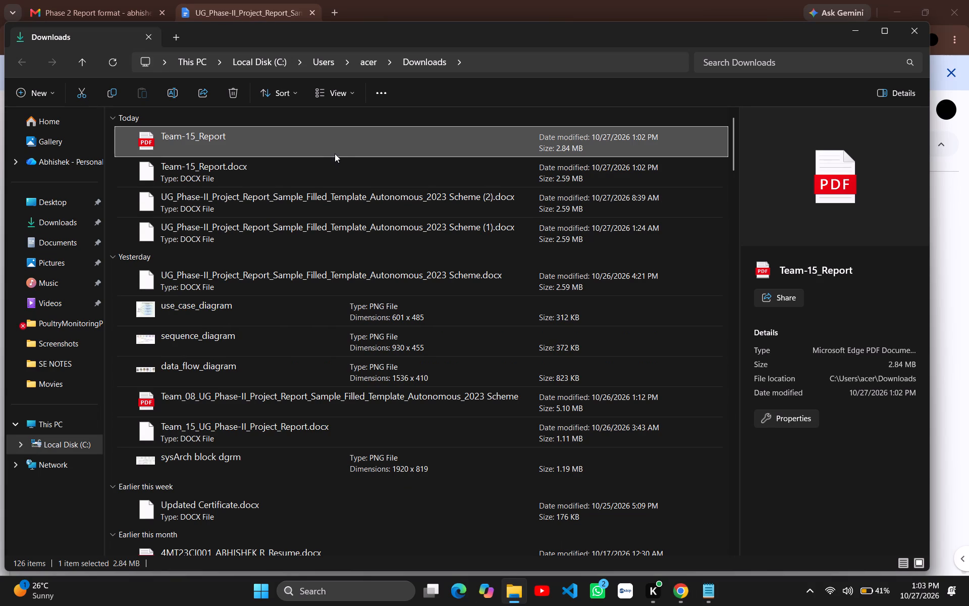
Open the Team-15_Report PDF and review its front matter from the cover page through the list of abbreviations.
double_click(338, 153)
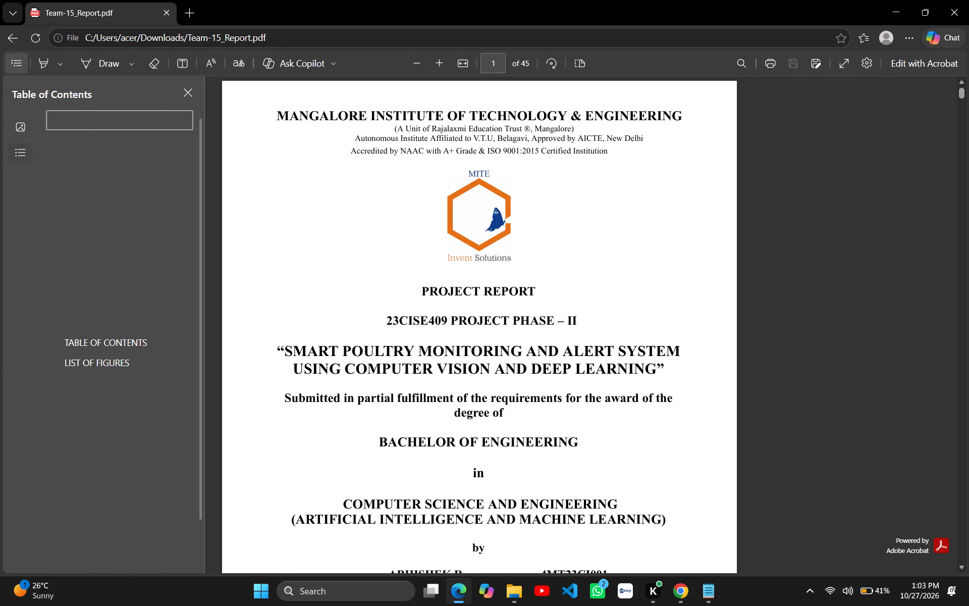
scroll(498, 397, down, 1)
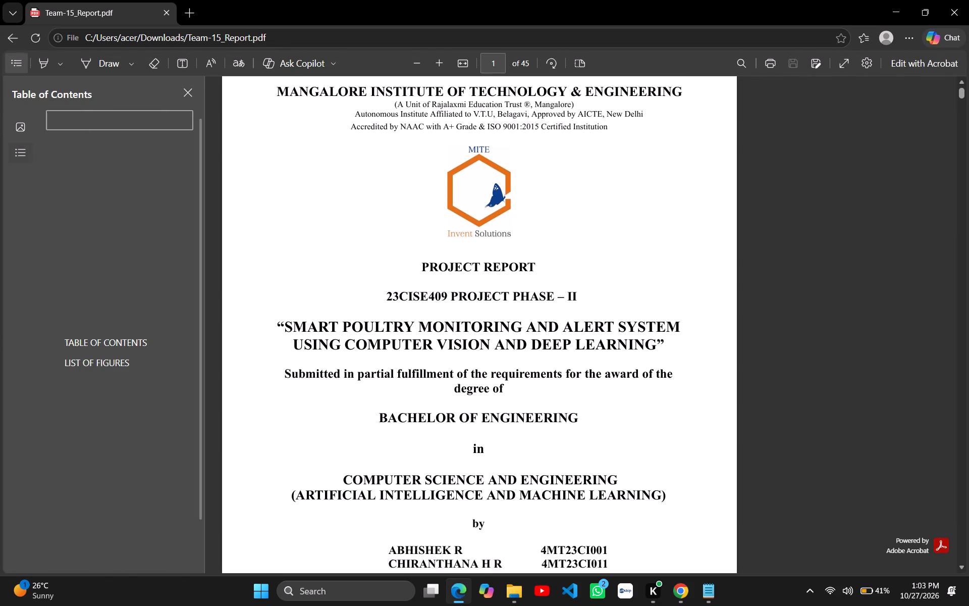
scroll(498, 397, down, 4)
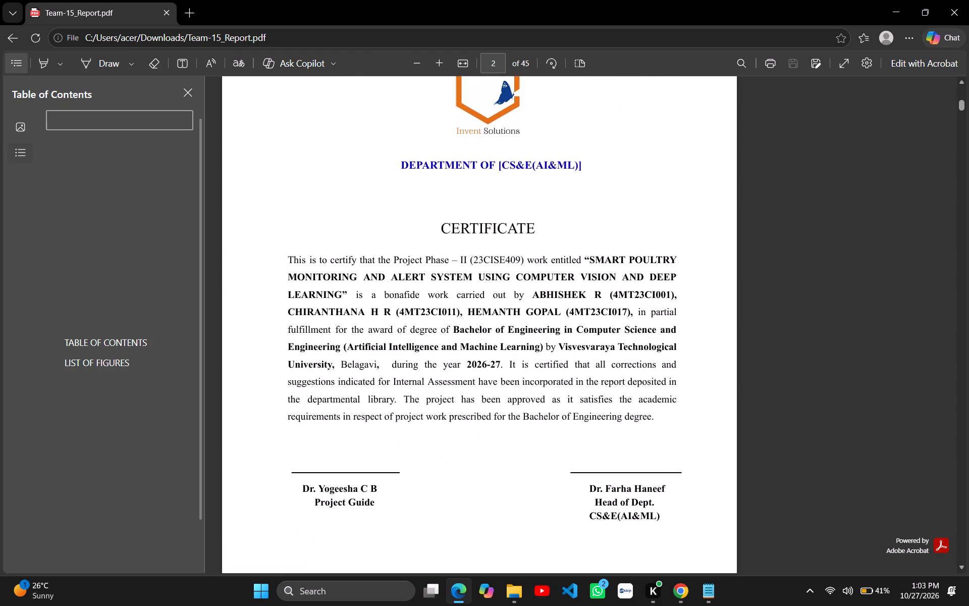
scroll(498, 397, down, 2)
scroll(498, 397, up, 1)
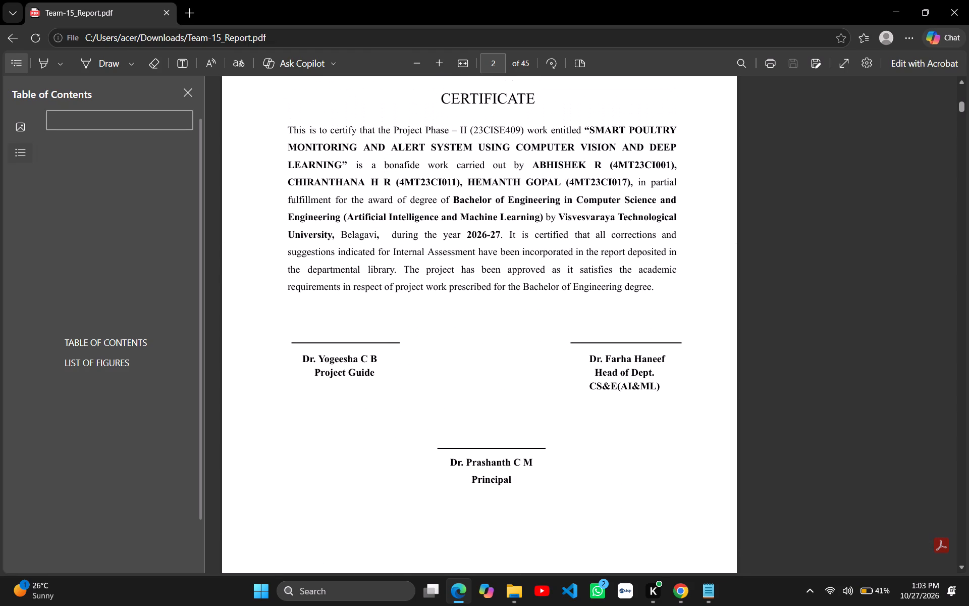
scroll(498, 397, up, 2)
scroll(498, 397, down, 1)
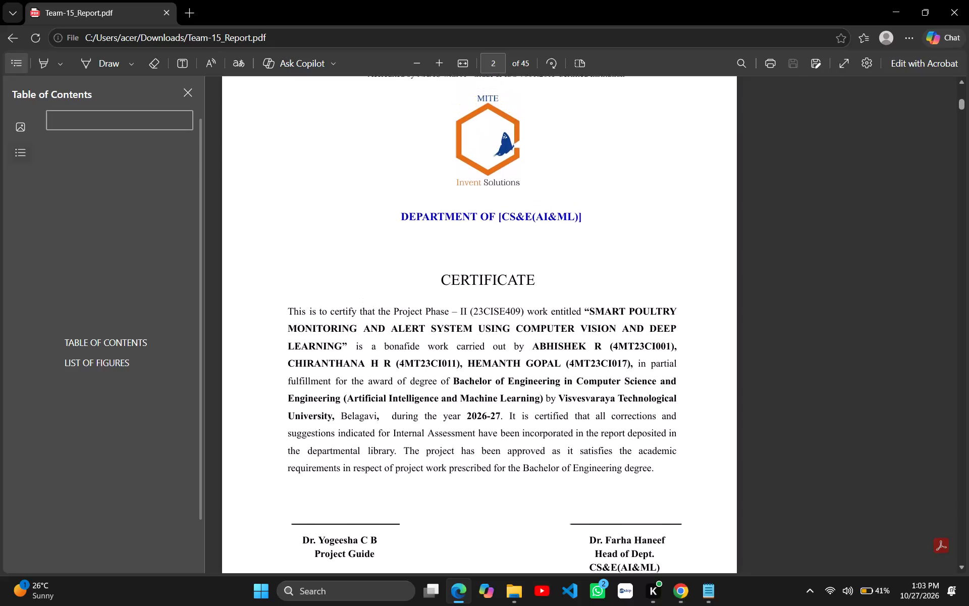
scroll(498, 397, down, 3)
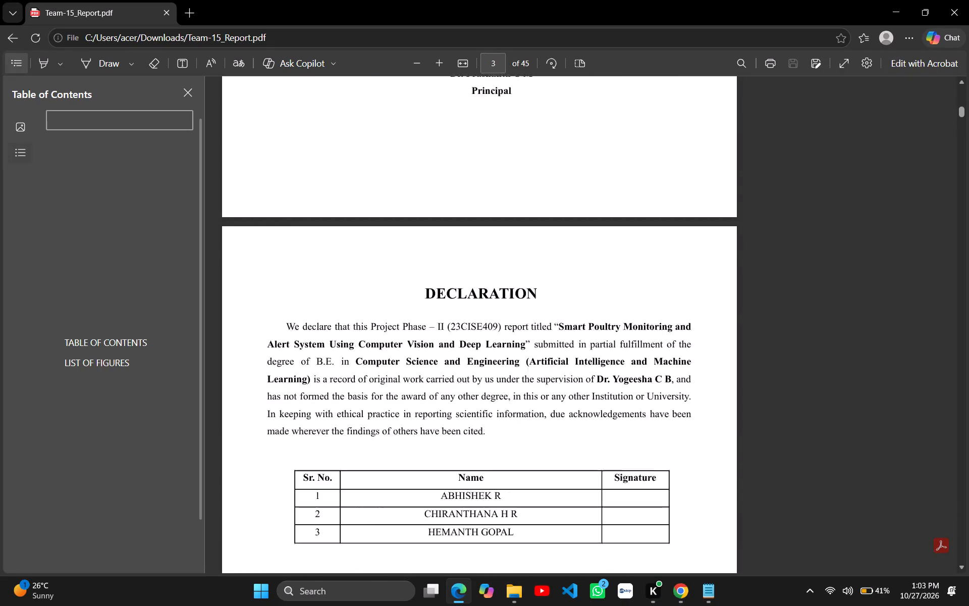
scroll(498, 397, down, 2)
scroll(498, 397, up, 1)
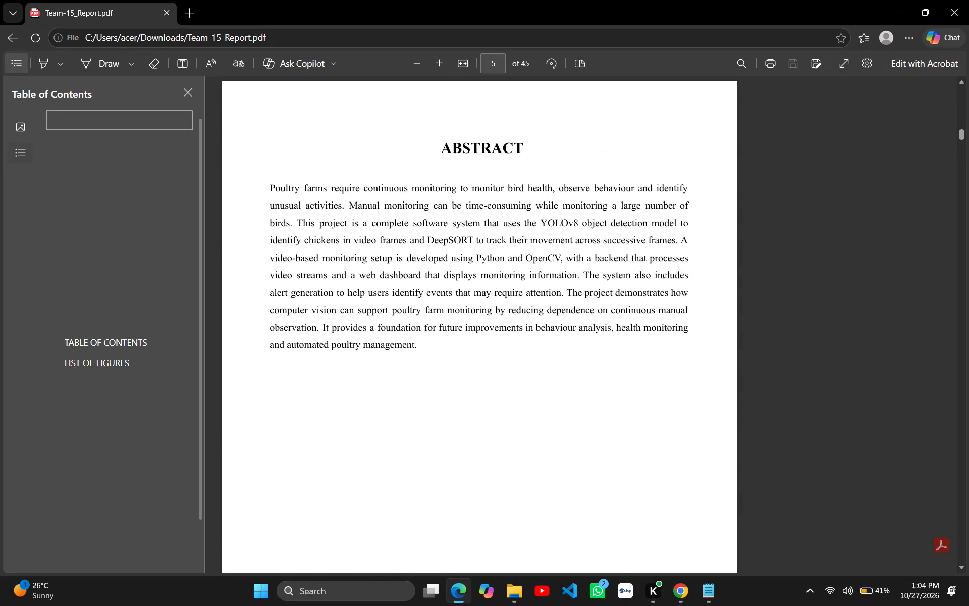
scroll(498, 397, up, 1)
scroll(498, 397, down, 1)
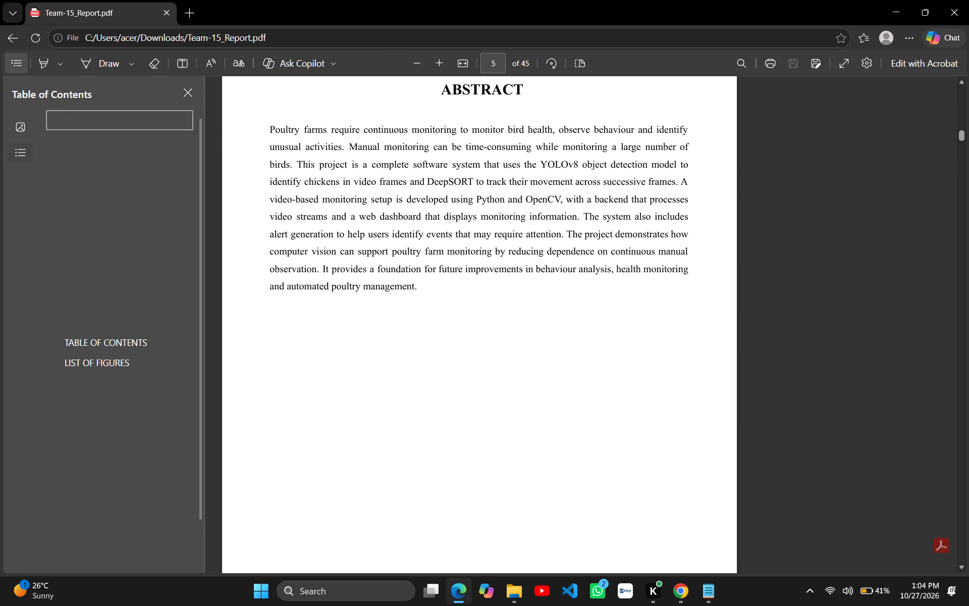
scroll(498, 397, down, 5)
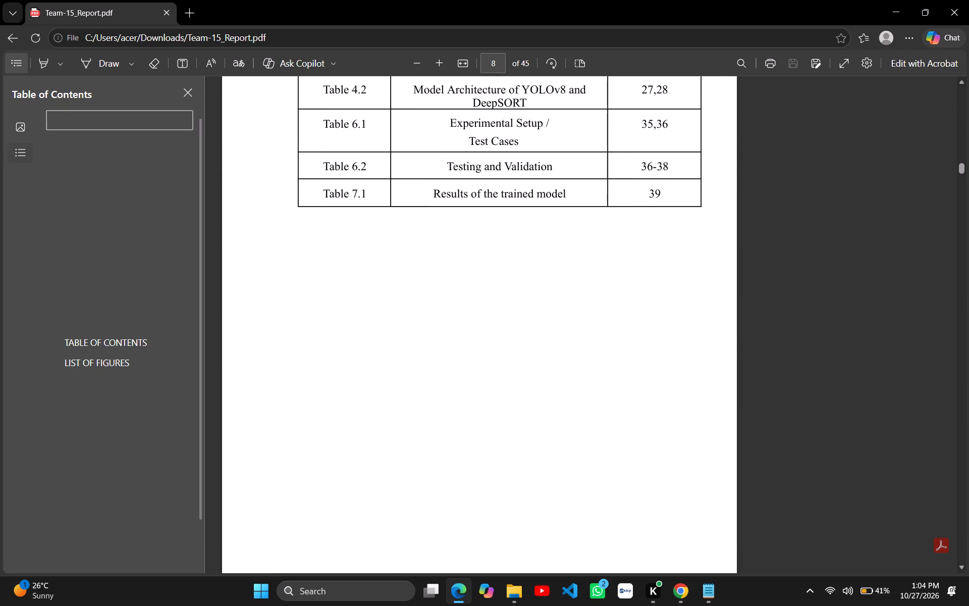
scroll(498, 397, down, 4)
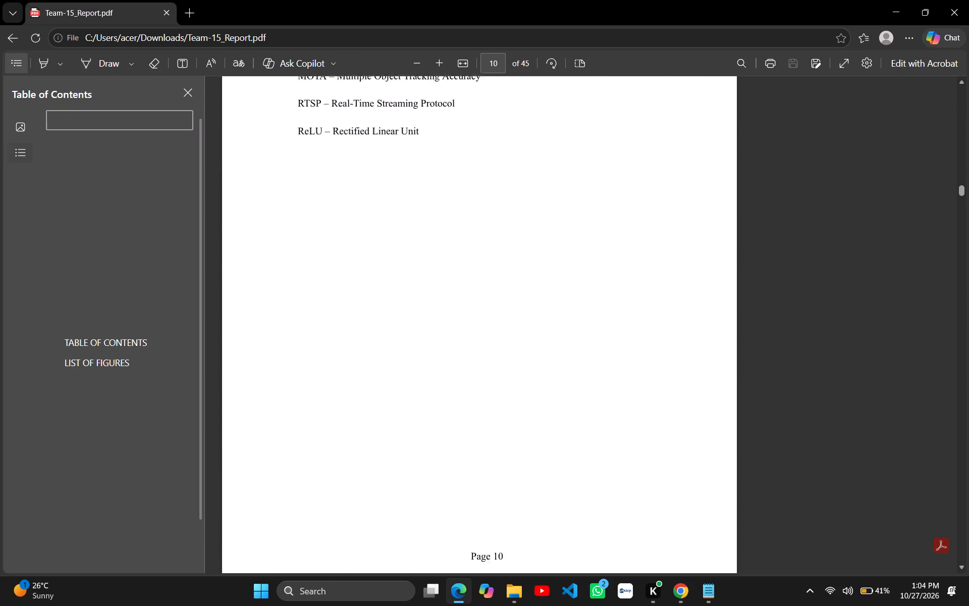
Review the PDF's chapters and literature survey table, continuing through to the last page.
scroll(498, 397, down, 4)
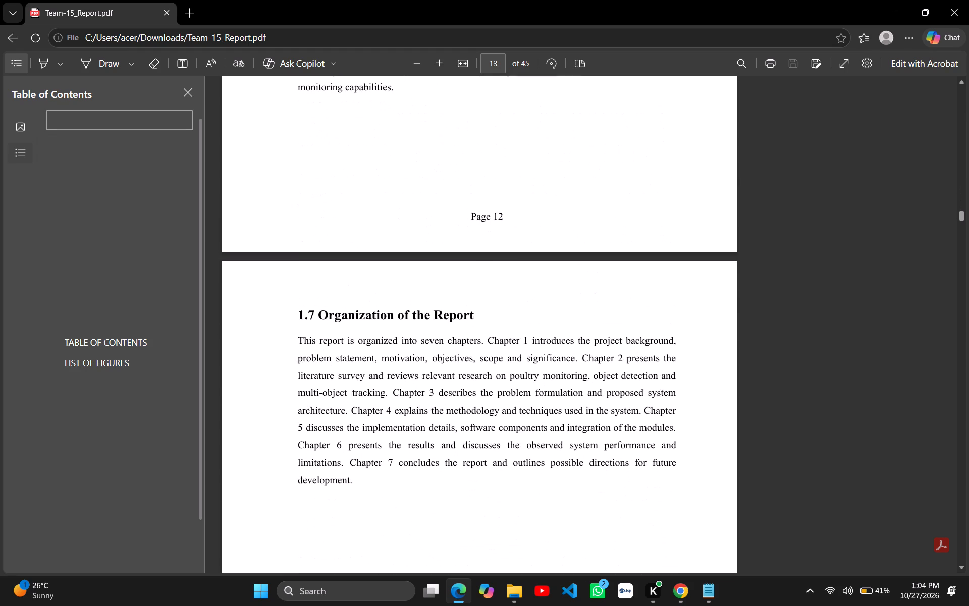
scroll(498, 397, down, 4)
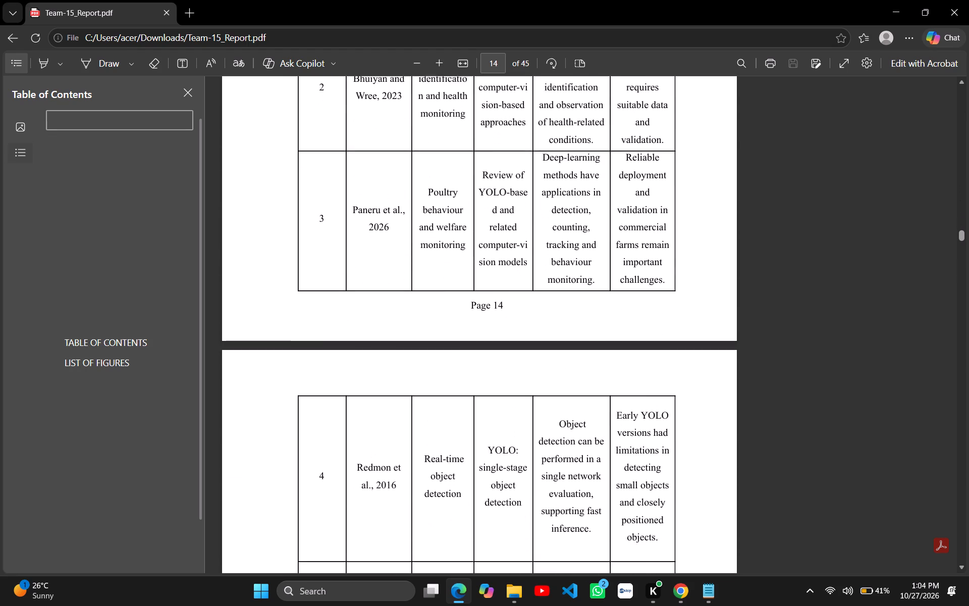
scroll(498, 397, down, 5)
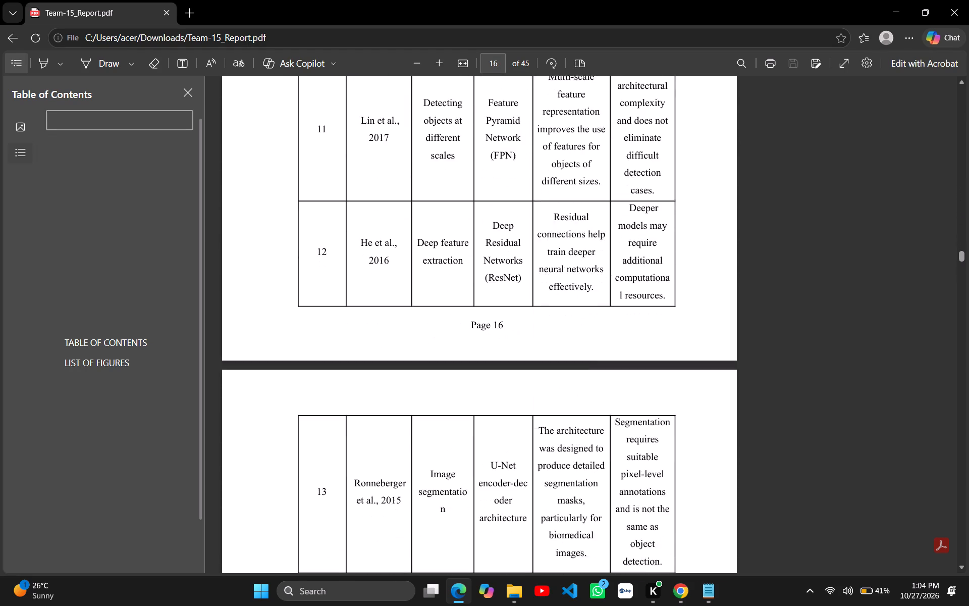
scroll(498, 397, down, 4)
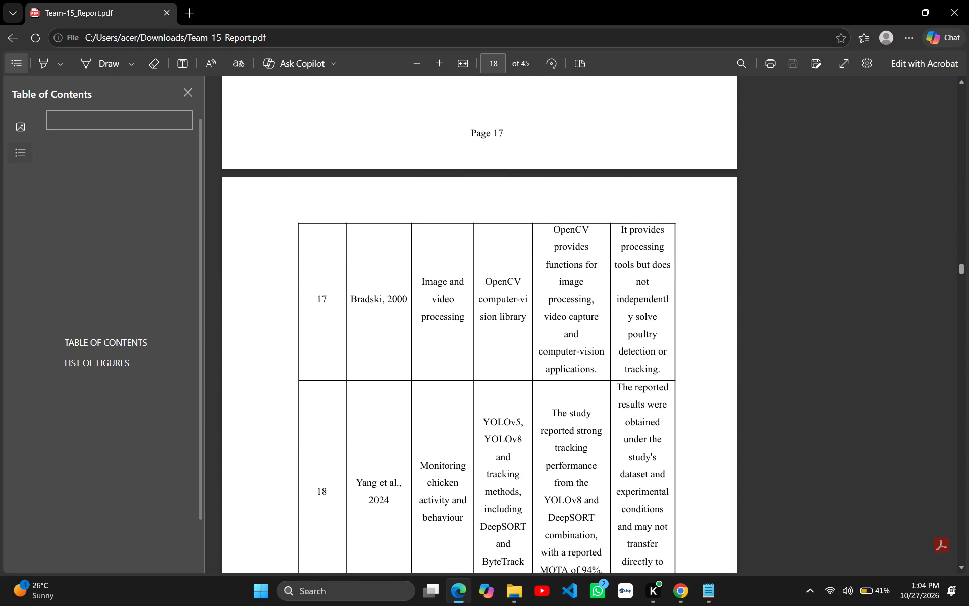
scroll(498, 397, down, 8)
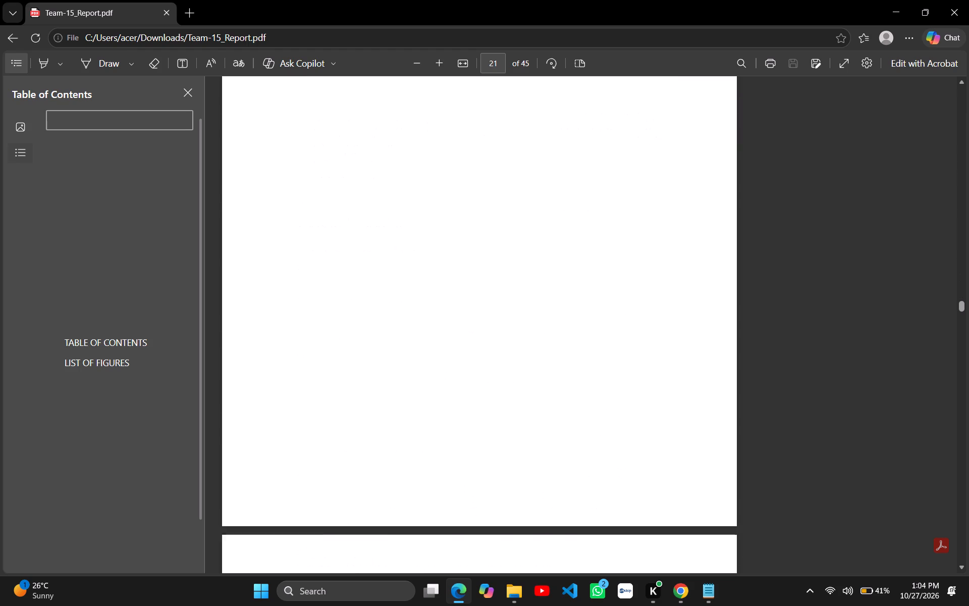
scroll(498, 397, down, 14)
scroll(498, 397, down, 8)
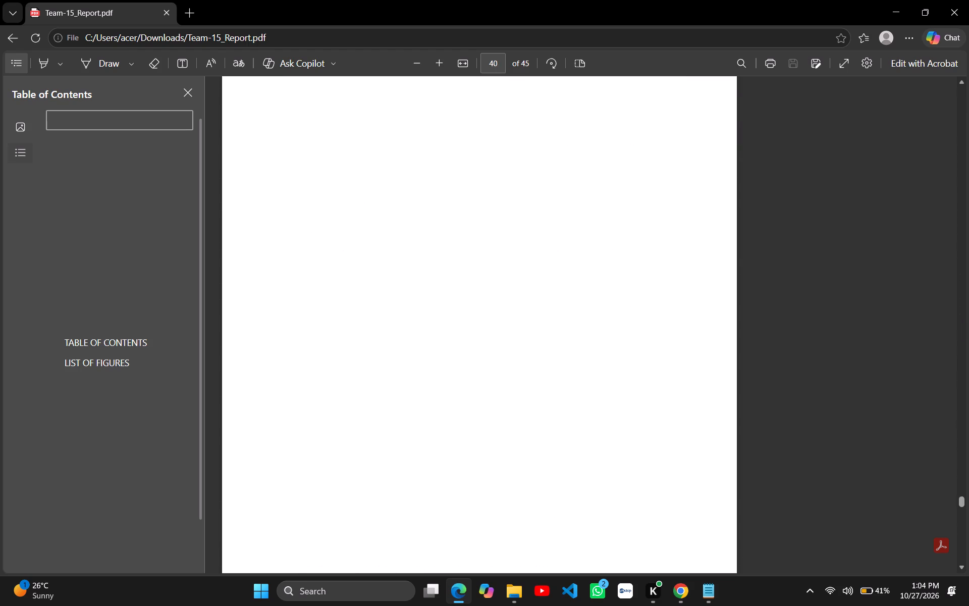
scroll(498, 397, down, 7)
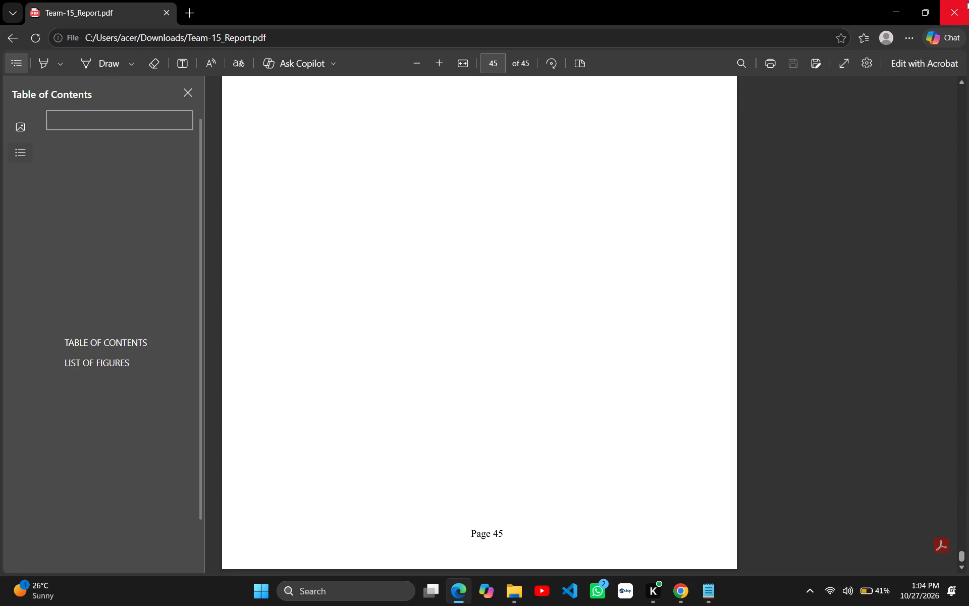
click(954, 7)
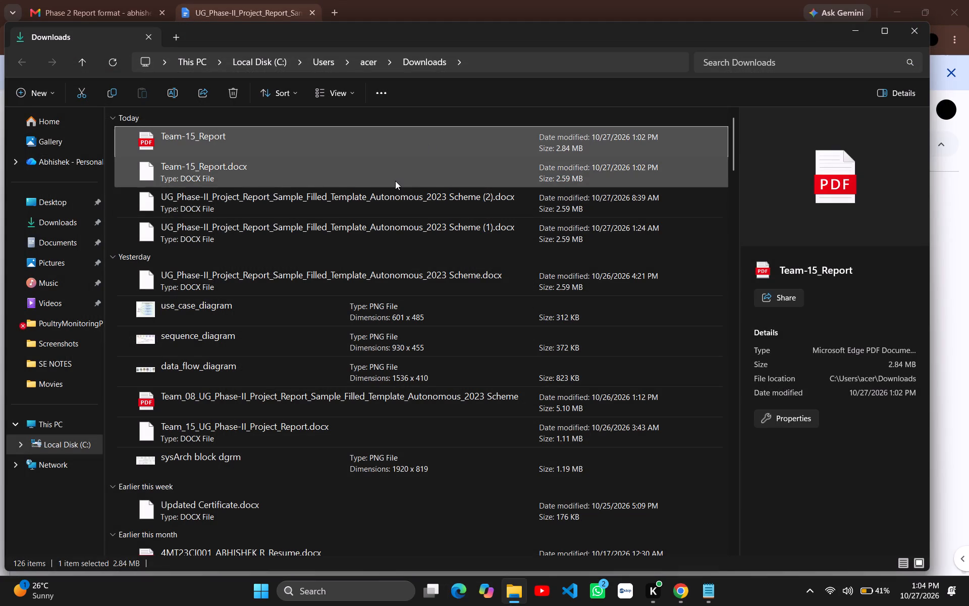
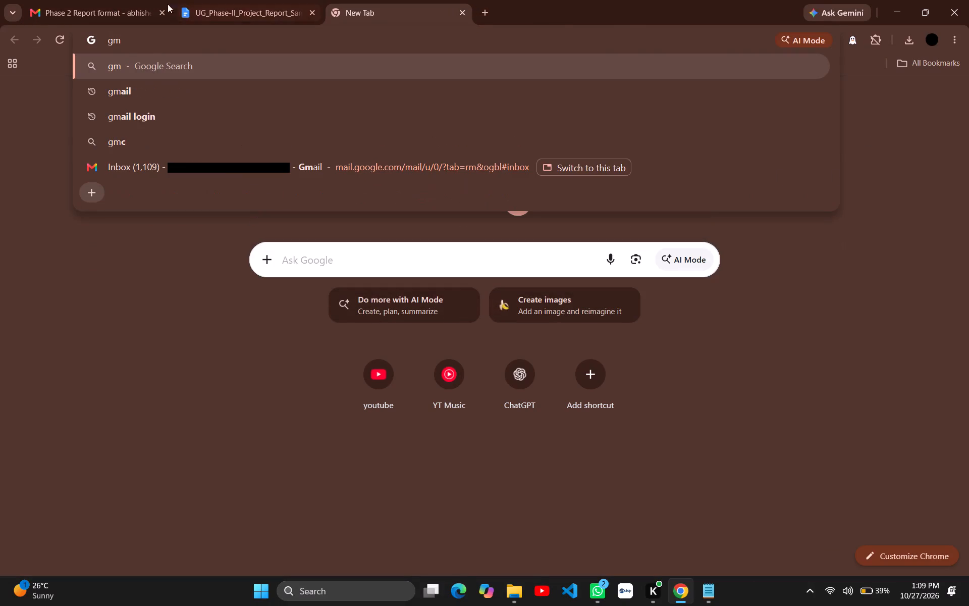
Run a Google search for gmail in the new browser tab.
click(119, 88)
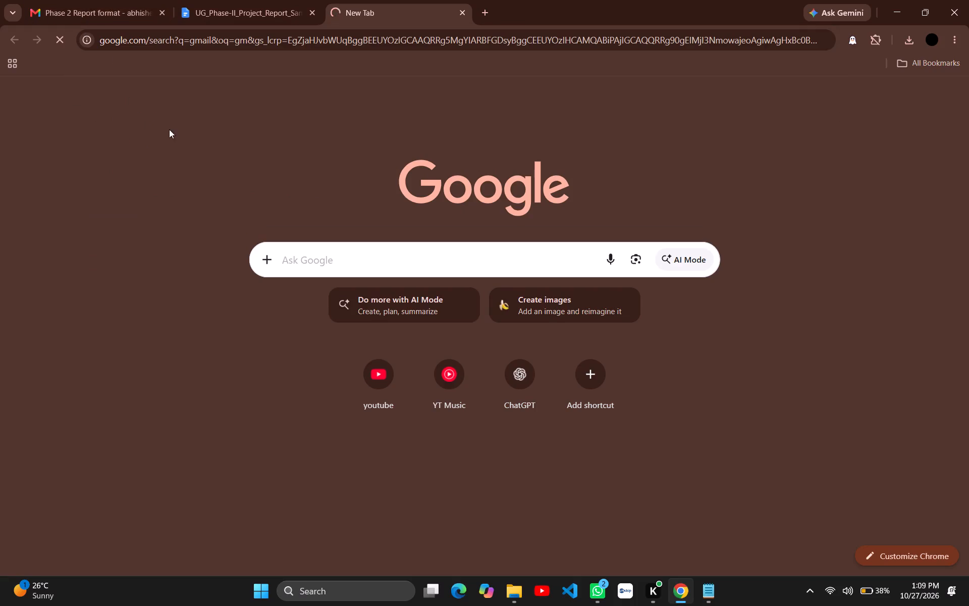